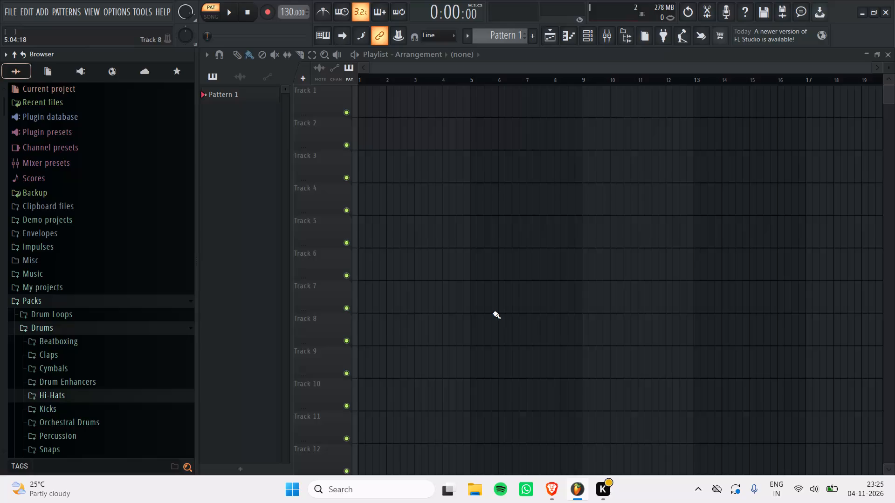
Collapse the Drums and Sylenth1_Preset_Banks_Collection folders inside Packs in the browser.
scroll(493, 313, "down", 1)
left_click(79, 335)
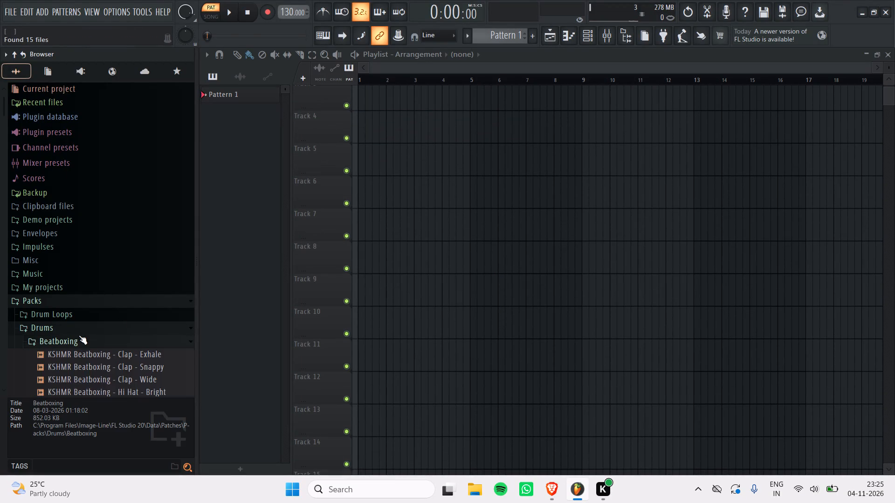
left_click(79, 335)
left_click(77, 329)
scroll(77, 329, "down", 1)
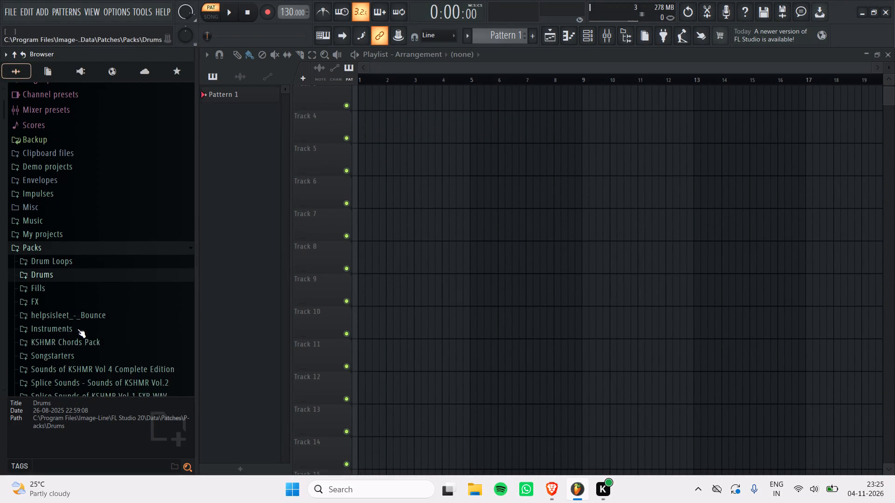
scroll(77, 329, "down", 1)
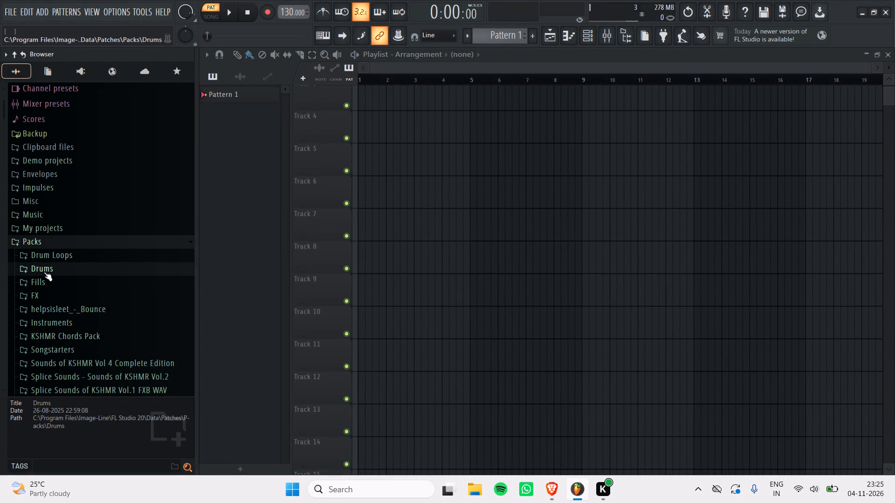
scroll(48, 293, "down", 1)
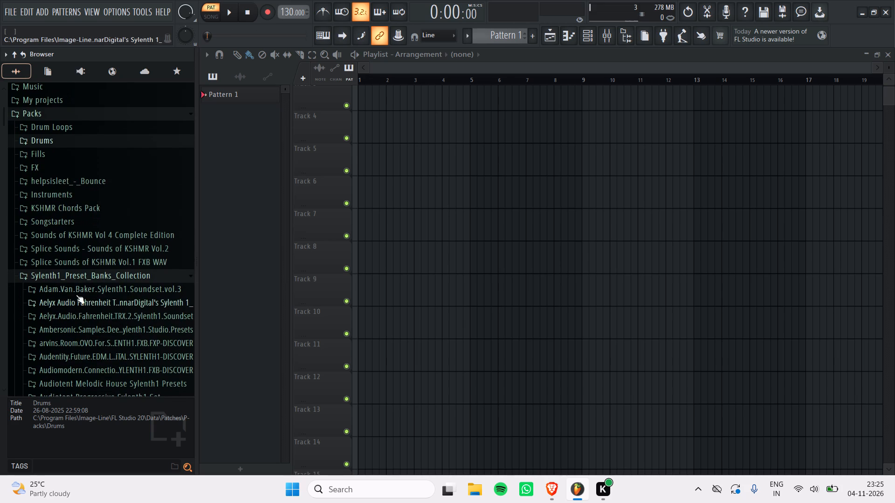
left_click(123, 276)
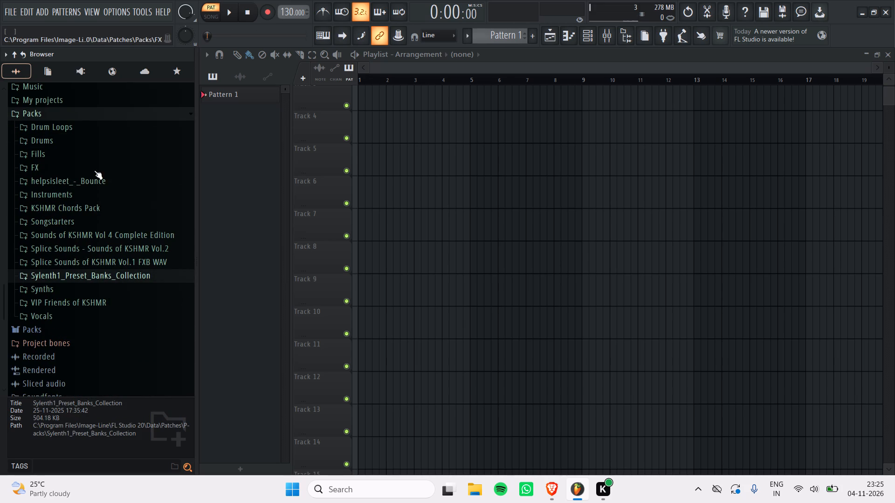
Open the World Guitar Loops folder within Packs, under Instruments, Guitar, Guitar Loops.
left_click(89, 201)
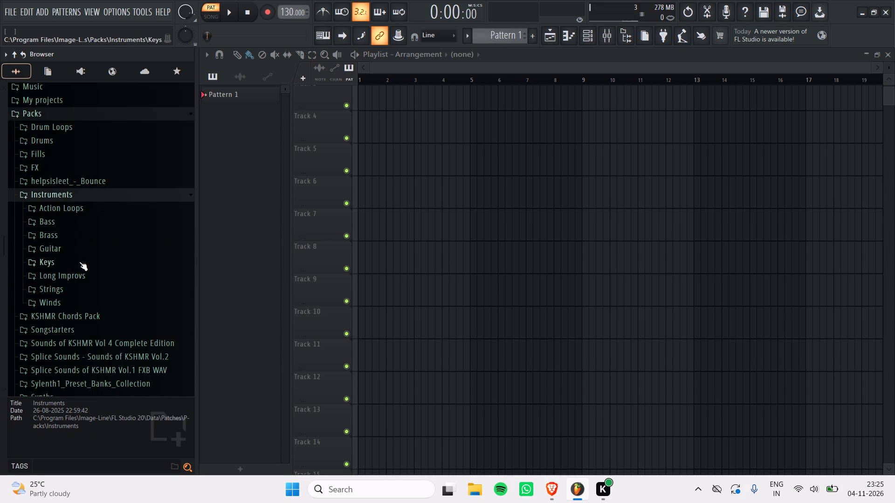
left_click(76, 255)
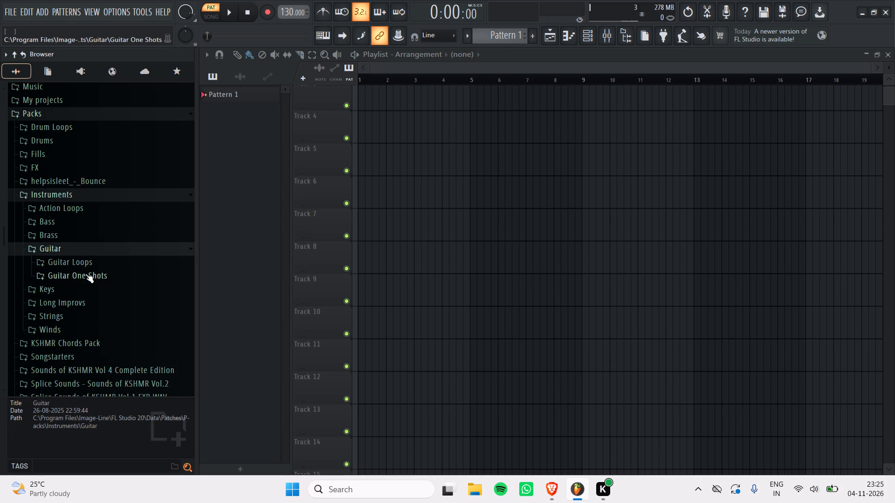
left_click(85, 268)
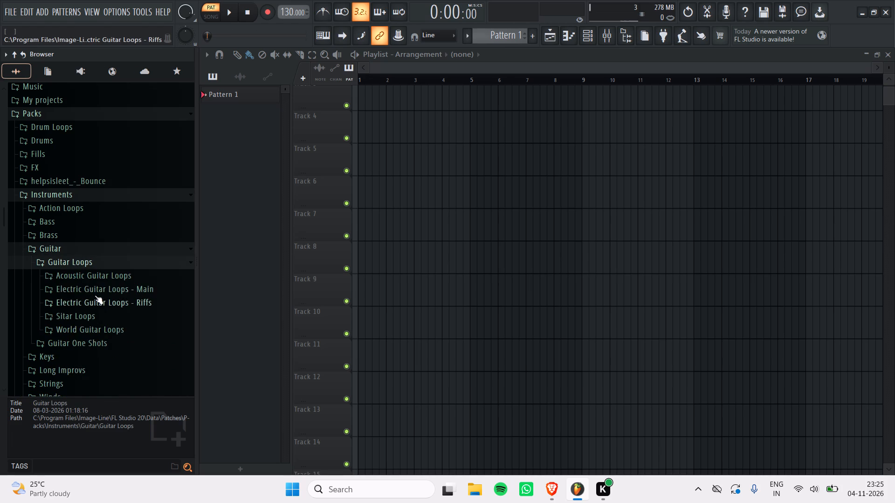
left_click(95, 331)
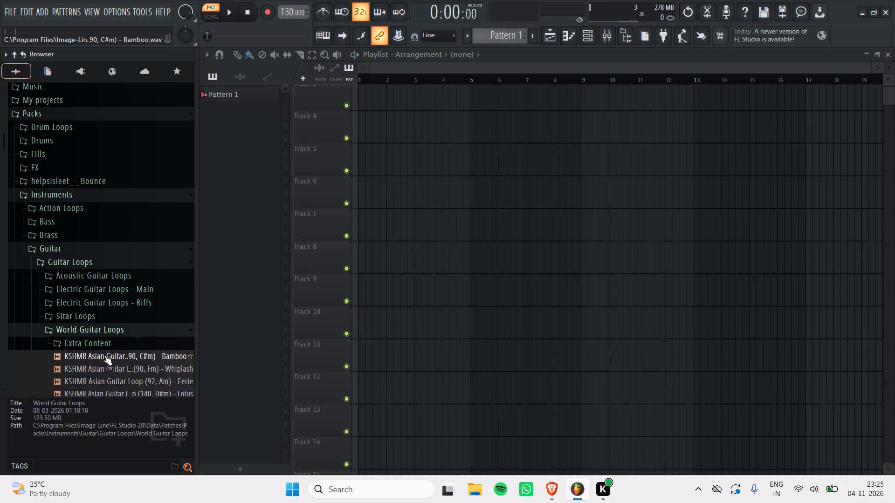
Audition the KSHMR Asian Guitar loops from Bamboo to Dragon and the Baglama loops Bounce Back, Eureka and Market.
left_click(104, 355)
scroll(104, 355, "down", 1)
left_click(138, 200)
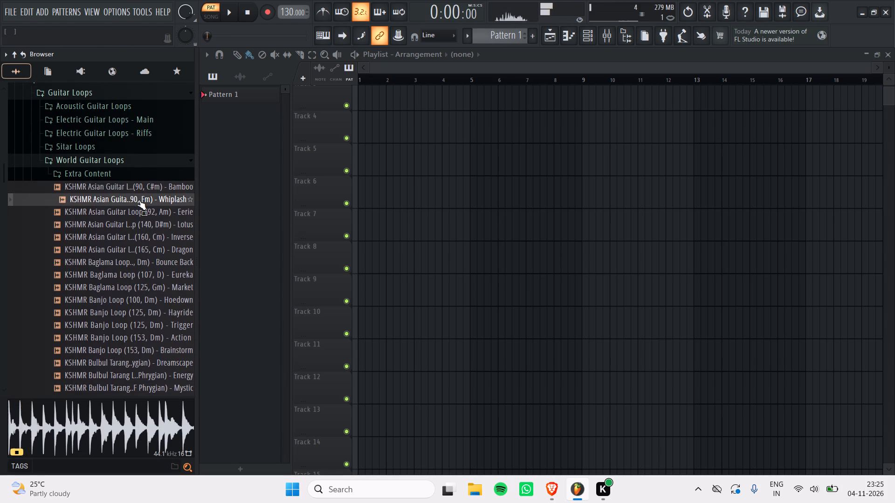
left_click(141, 215)
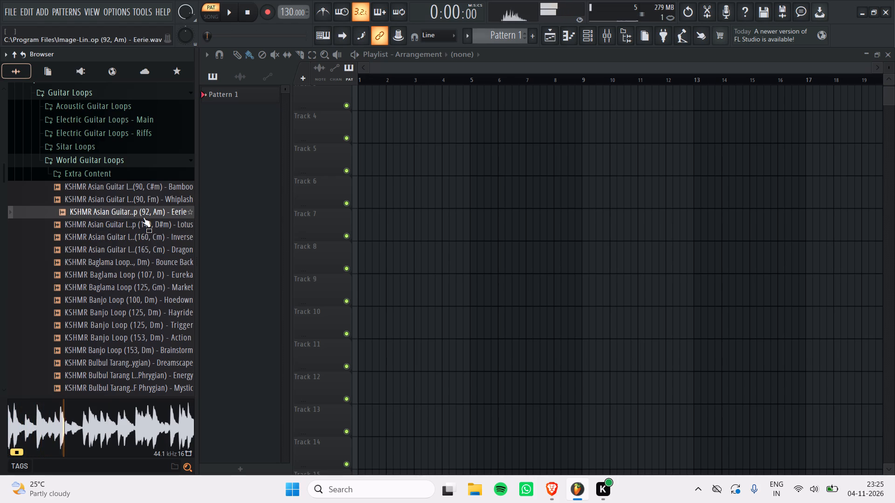
left_click(144, 226)
left_click(146, 239)
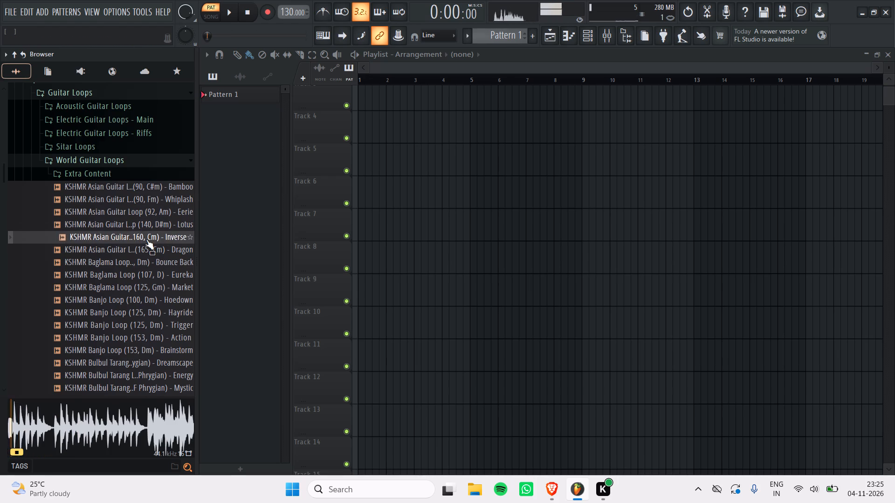
left_click(145, 249)
left_click(147, 266)
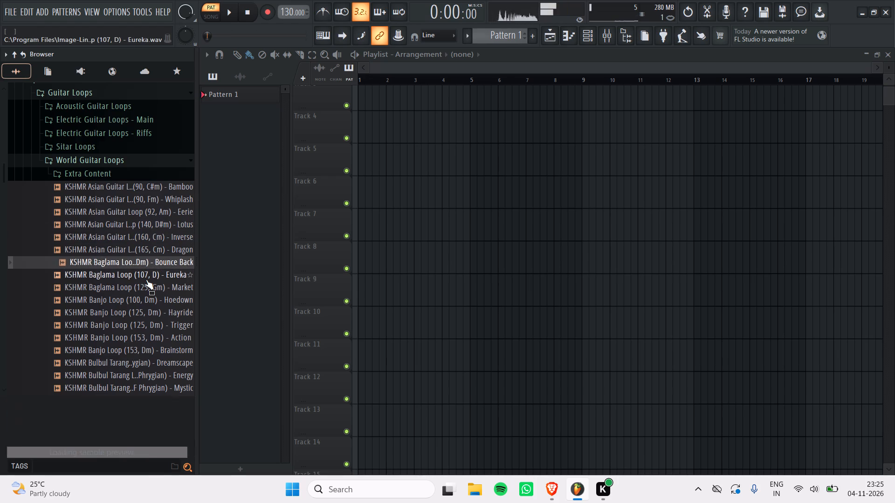
left_click(146, 279)
left_click(147, 288)
key("Down")
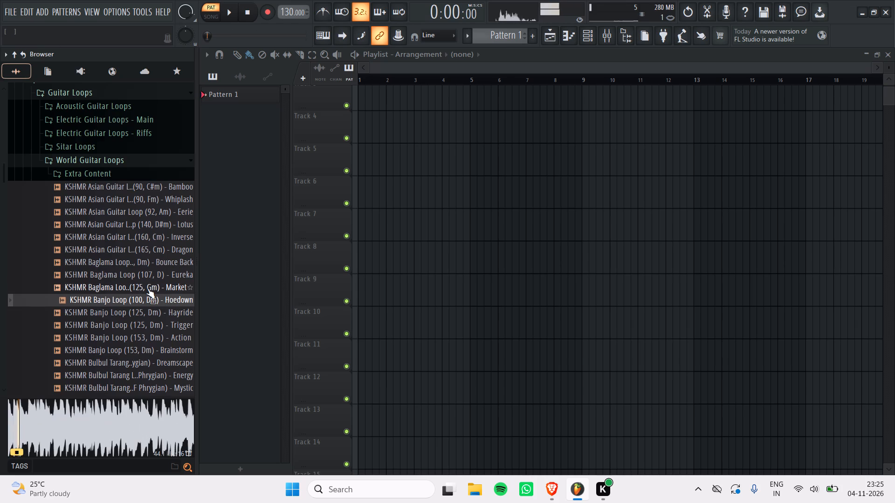
left_click(147, 288)
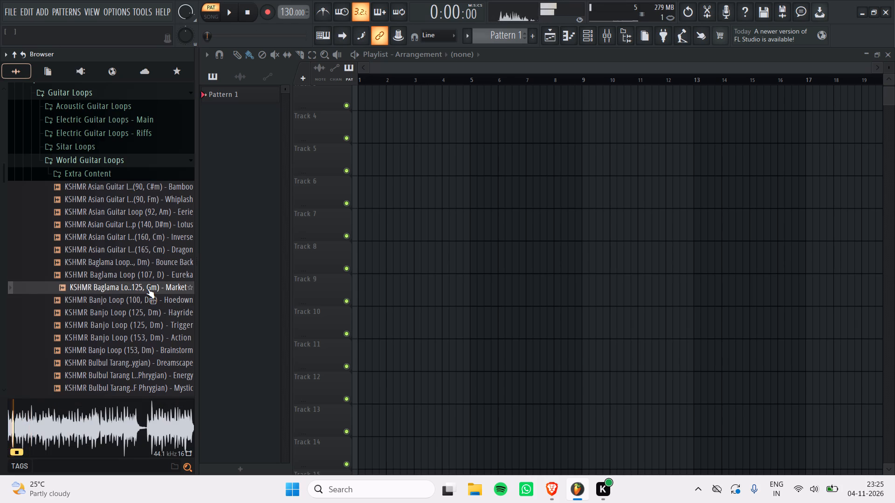
Audition the KSHMR Banjo loops, the Bulbul Tarang loops and the Indian Guitar loop Spice in list order.
key("Down")
key("Down")
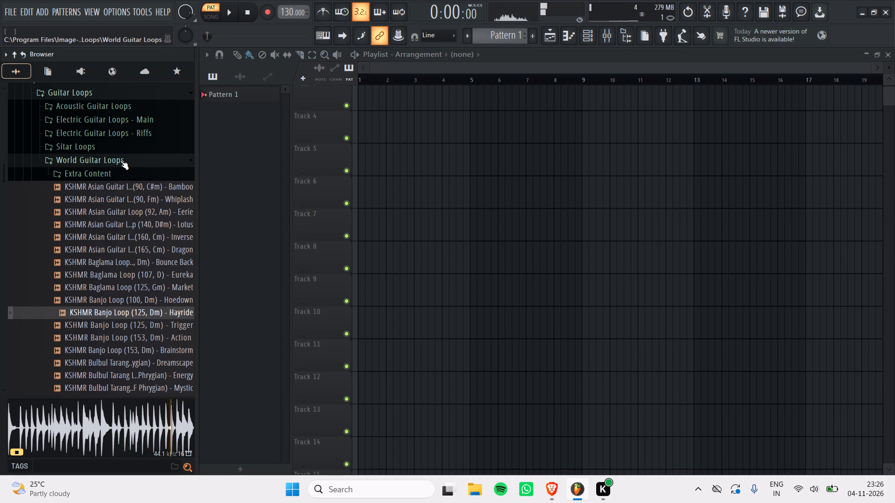
scroll(89, 333, "down", 1)
key("Down")
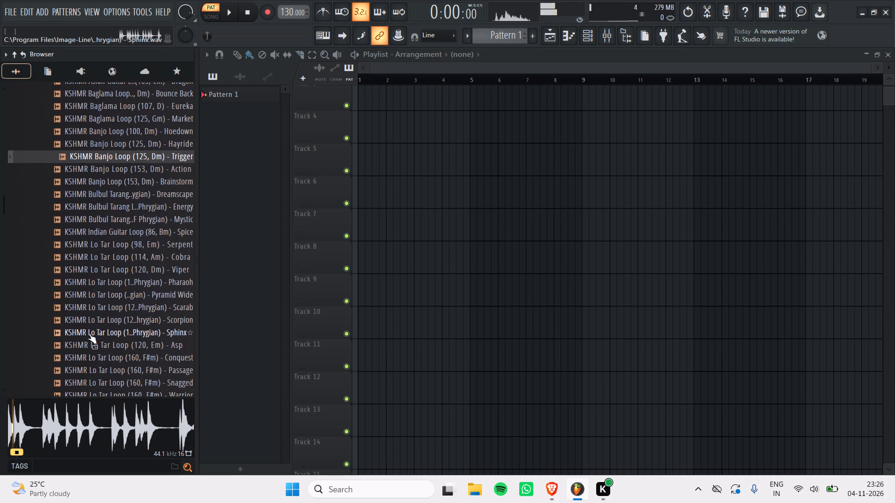
key("Down")
key("Down")
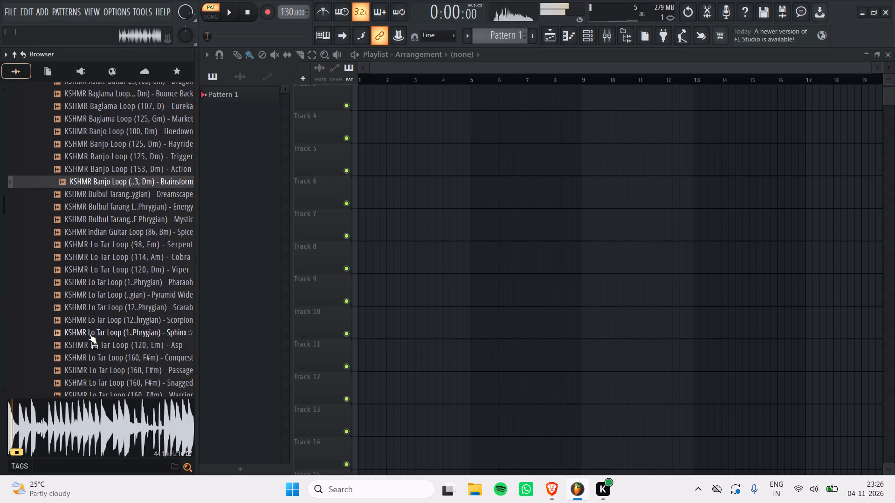
key("Down")
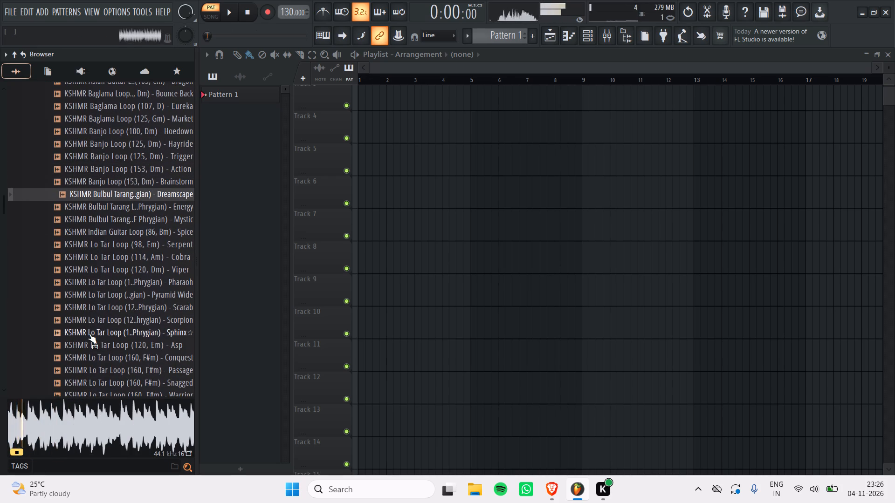
key("Down")
key("Up")
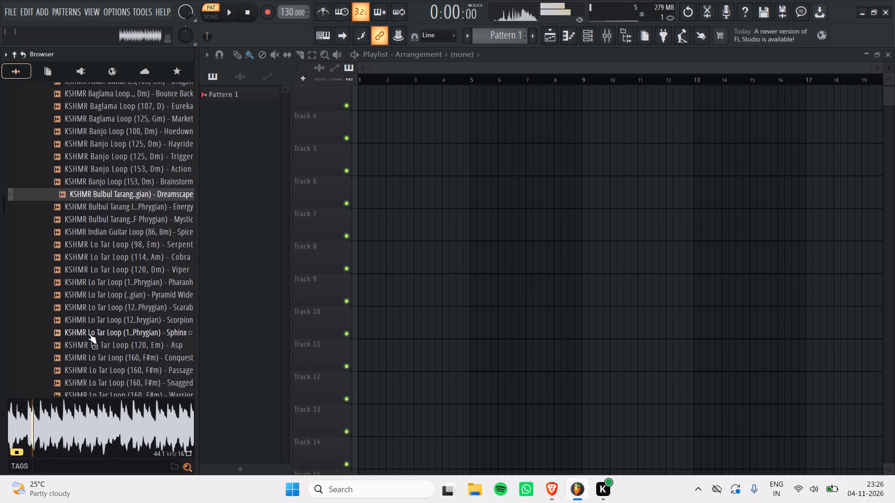
key("Down")
key("Down")
key("Down")
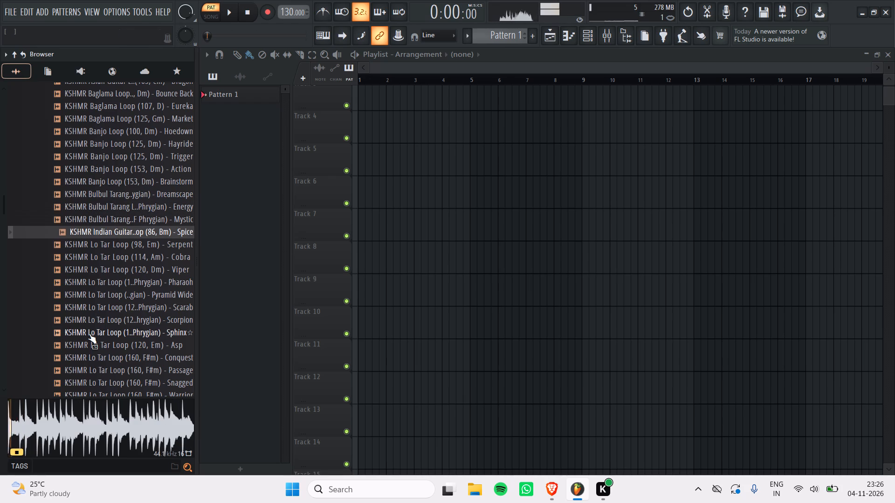
Audition the KSHMR Lo Tar loops one after another, from Serpent through Warrior.
key("Down")
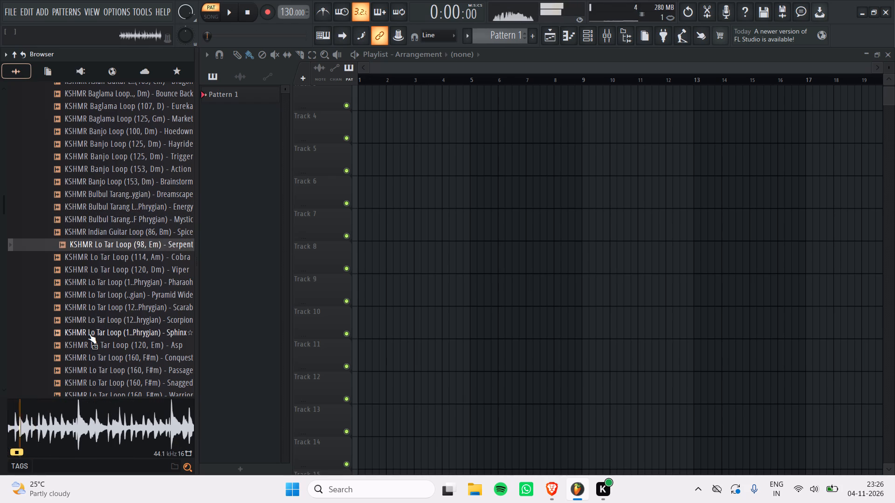
key("Down")
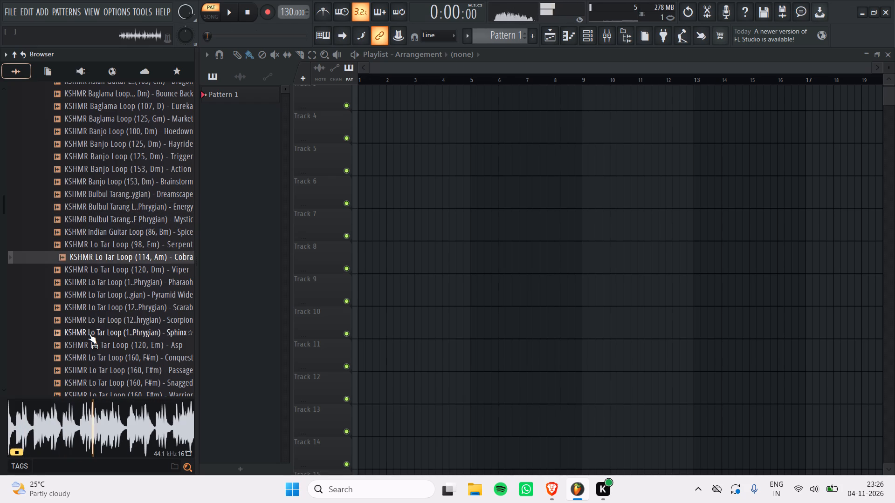
key("Down")
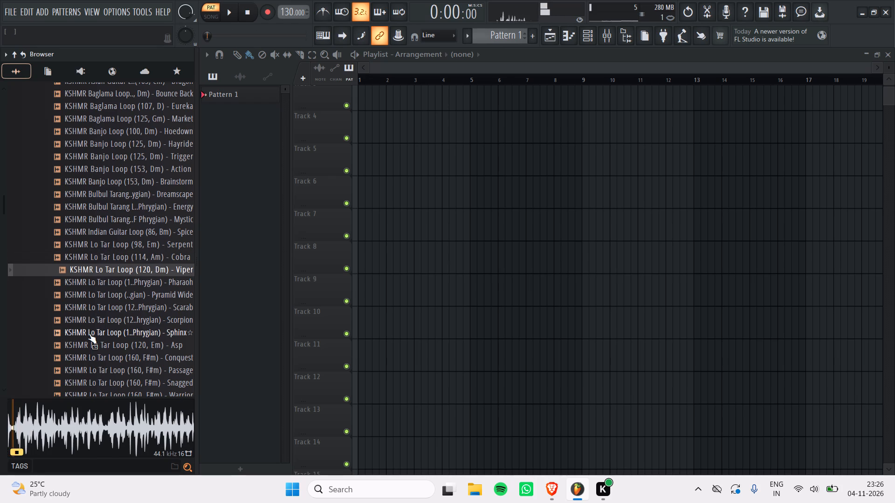
key("Down")
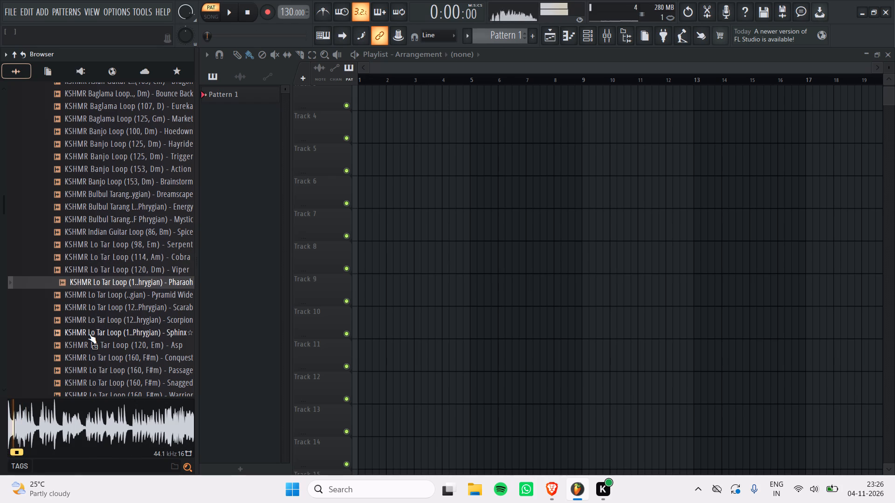
key("Down")
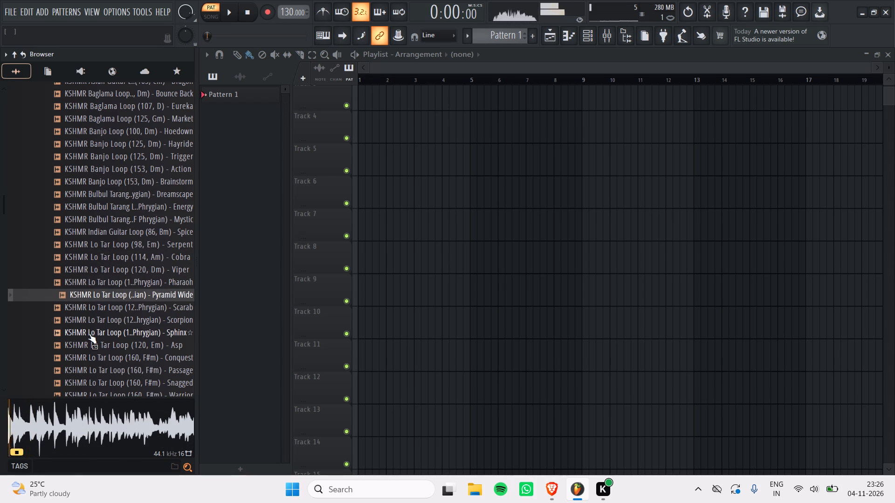
key("Down")
key("Down")
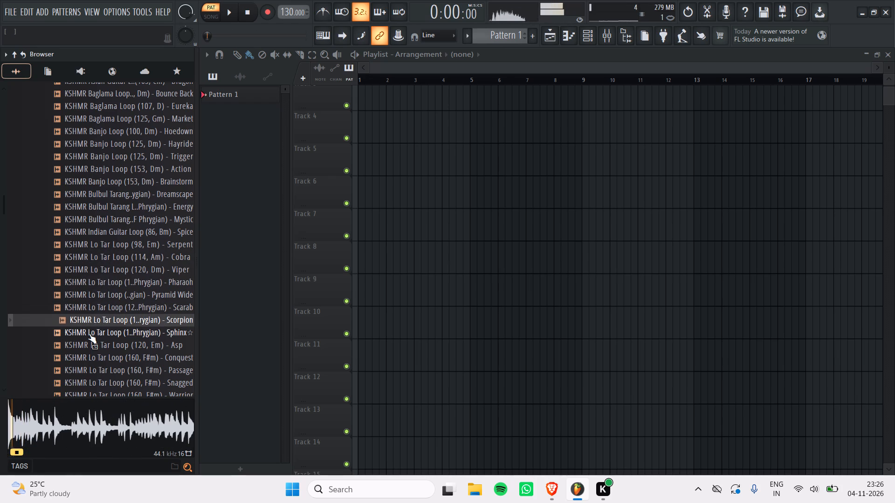
scroll(89, 333, "down", 1)
key("Down")
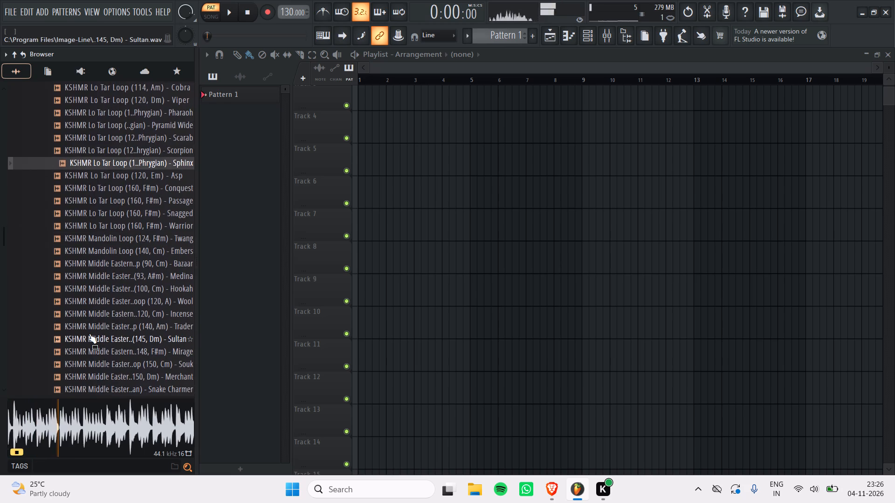
key("Down")
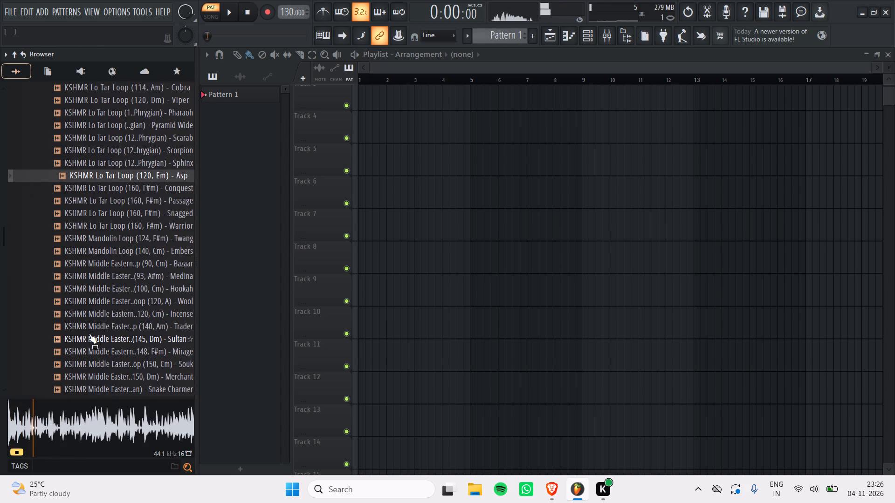
key("Down")
key("Down")
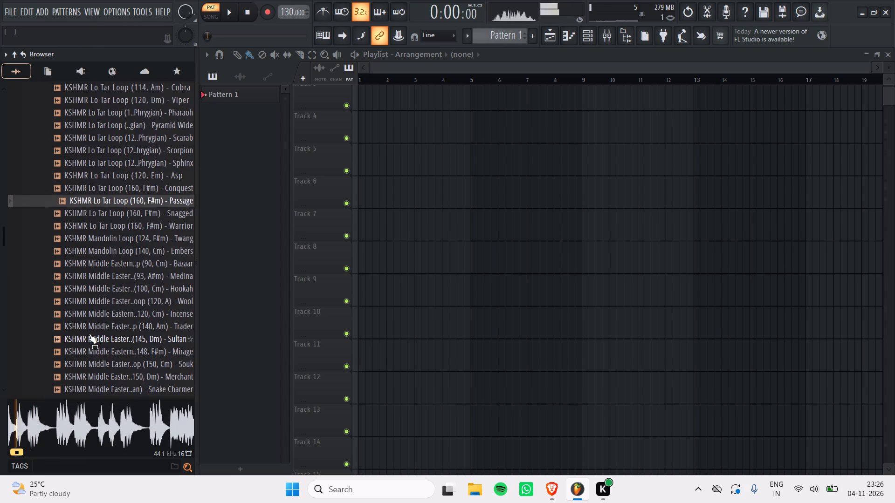
key("Down")
key("Down")
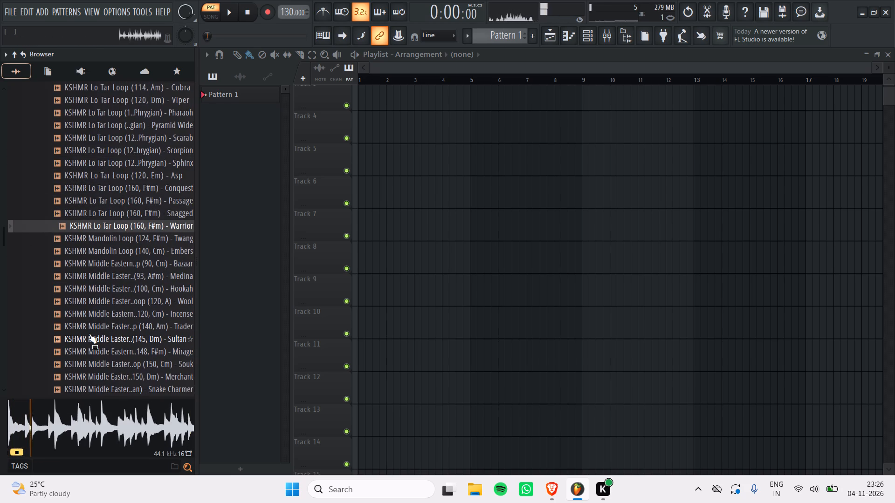
Audition the KSHMR Mandolin loops Twang and Embers and the Middle Eastern loops from Bazaar through Snake Charmer.
key("Down")
key("Down")
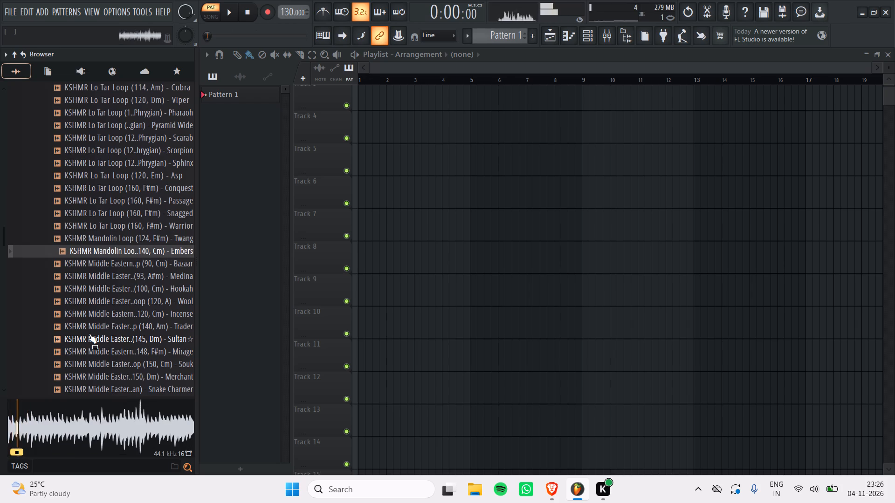
key("Down")
scroll(89, 333, "down", 1)
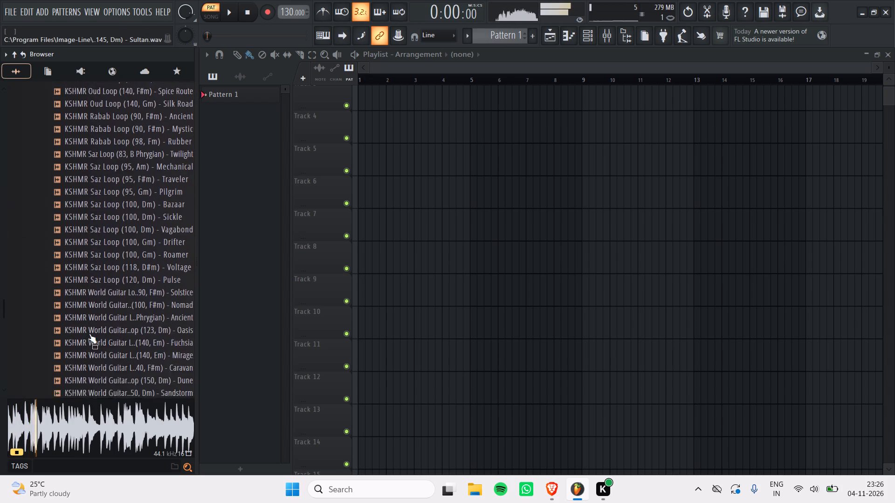
scroll(89, 333, "down", 1)
scroll(89, 333, "up", 1)
key("Down")
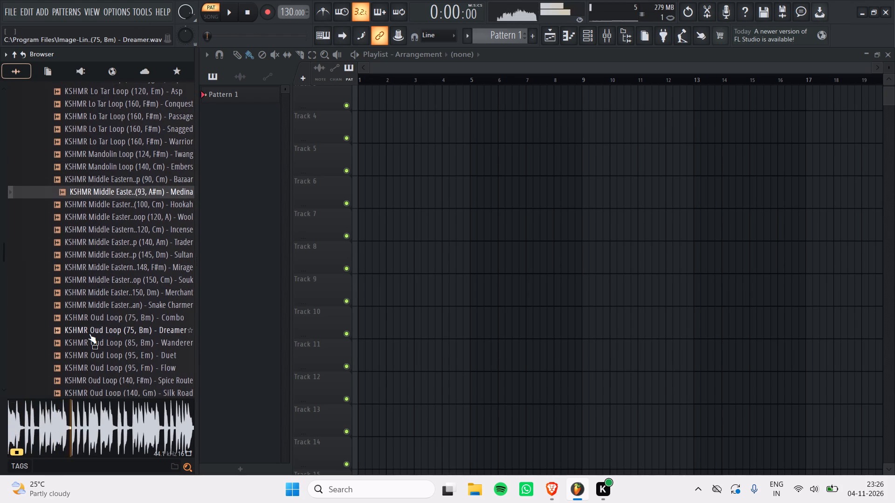
key("Down")
key("Down")
key("Down")
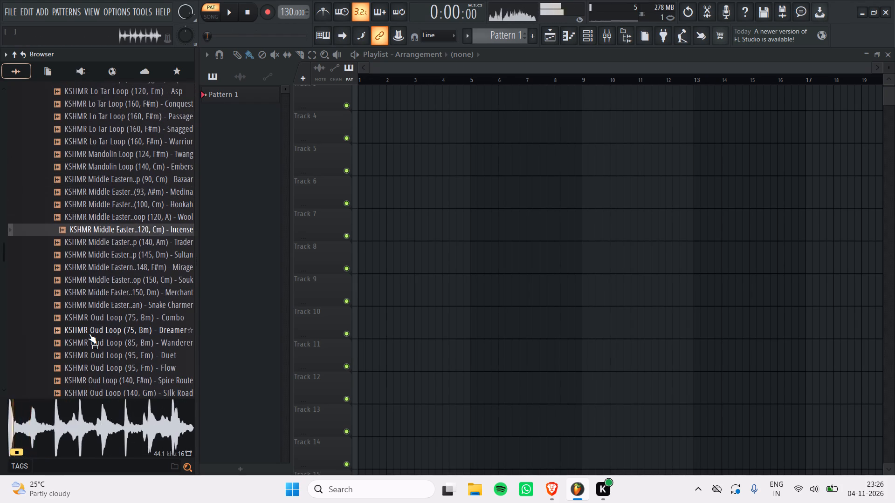
key("Down")
key("Down")
key("Down")
key("Down")
key("Down")
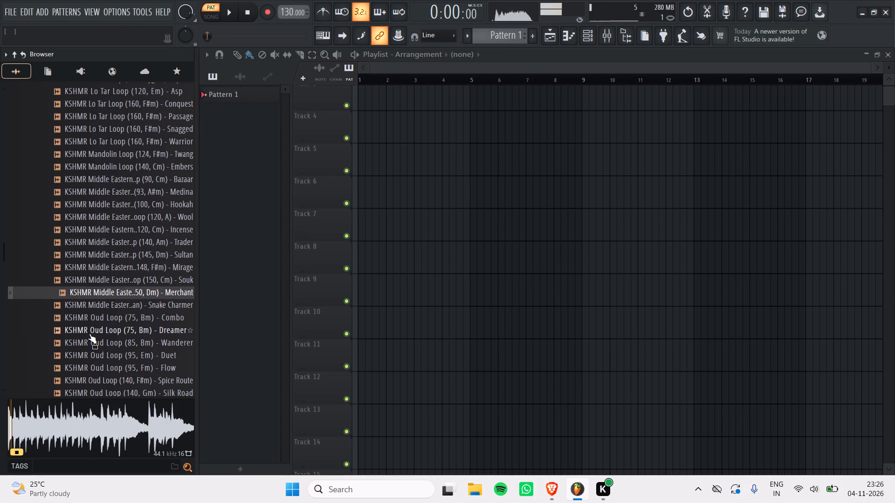
key("Down")
Audition the KSHMR Oud loops Combo, Dreamer, Wanderer and Silk Road.
key("Down")
scroll(89, 333, "down", 1)
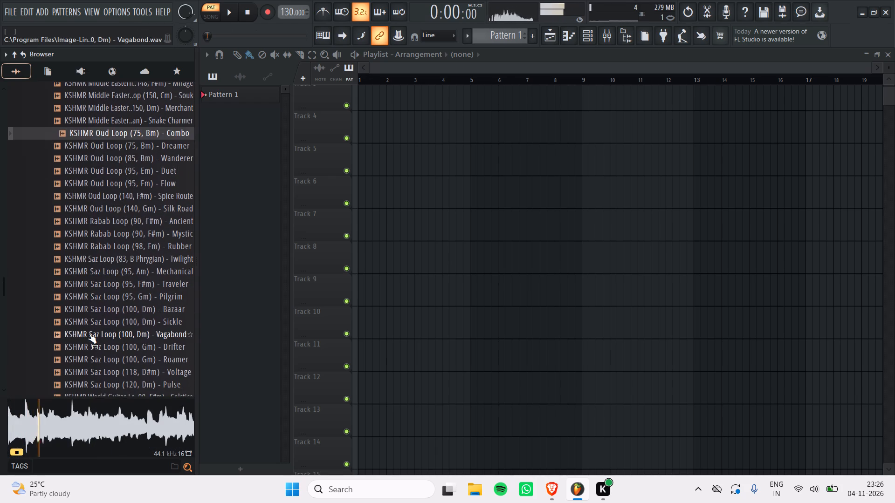
key("Down")
key("Down")
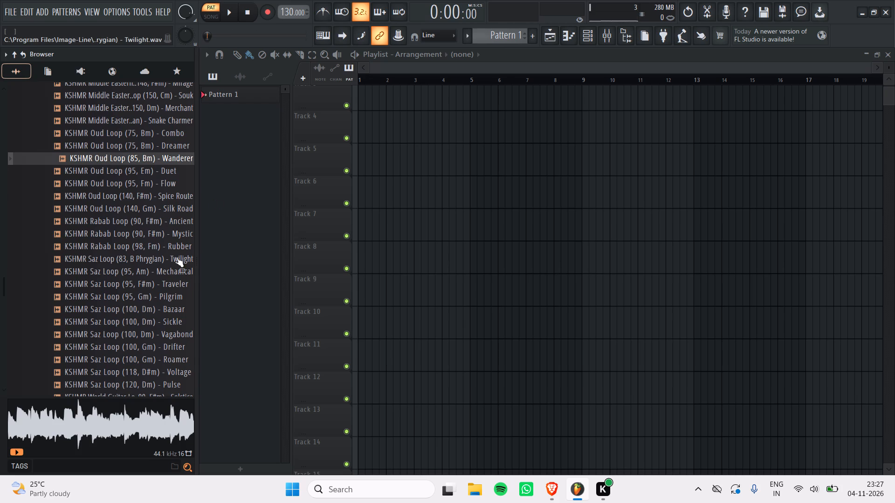
scroll(135, 256, "down", 1)
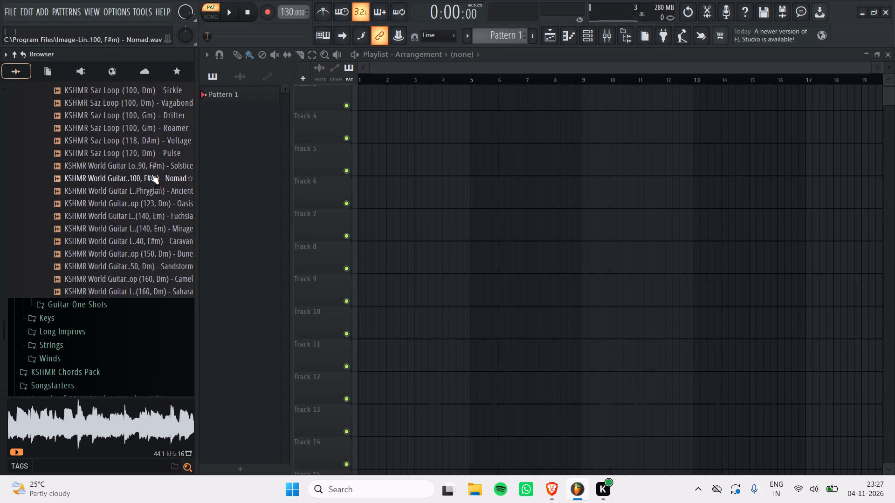
scroll(151, 174, "up", 1)
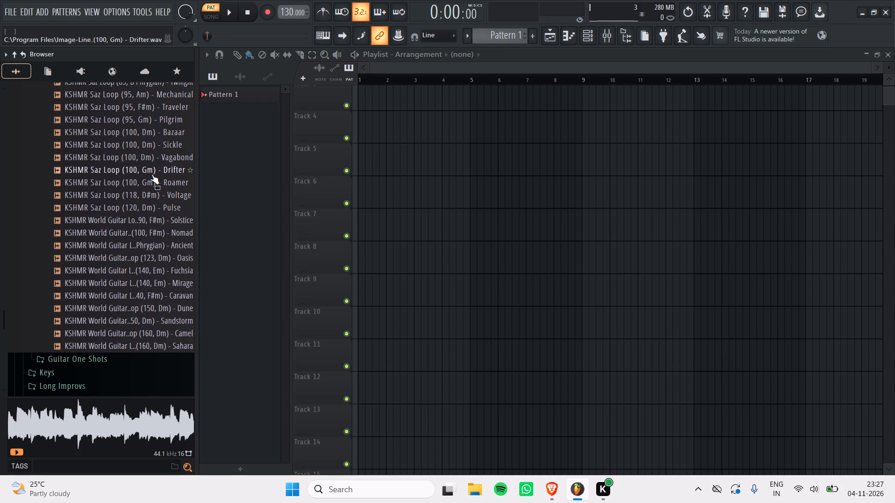
scroll(150, 182, "up", 1)
scroll(149, 182, "down", 1)
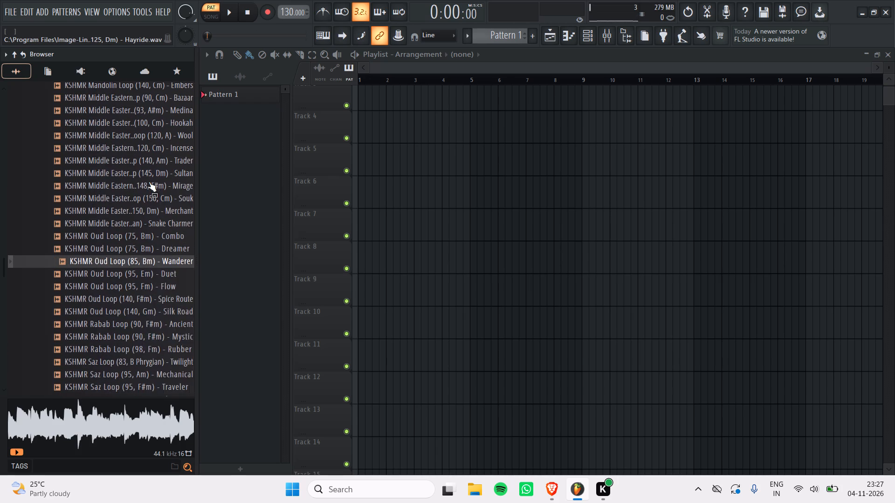
right_click(149, 182)
left_click(105, 257)
left_click(120, 309)
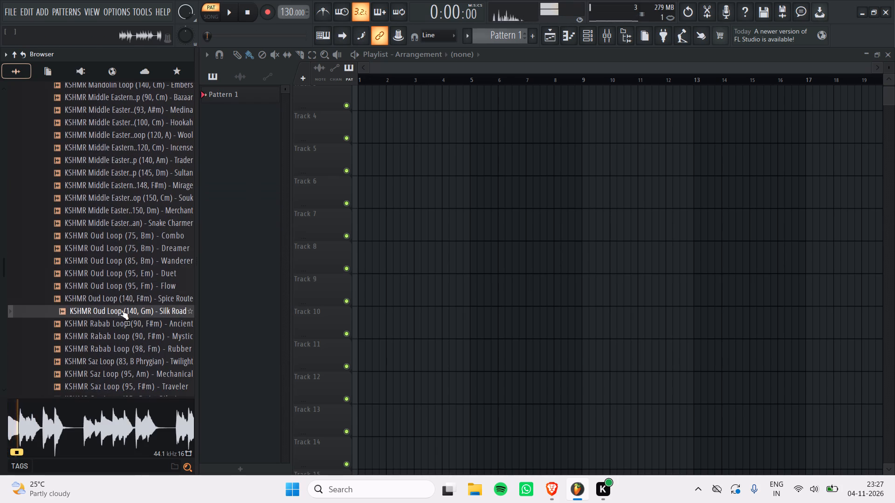
Audition the three KSHMR Rabab loops Ancient, Mystic and Rubber.
left_click(135, 327)
scroll(135, 327, "down", 1)
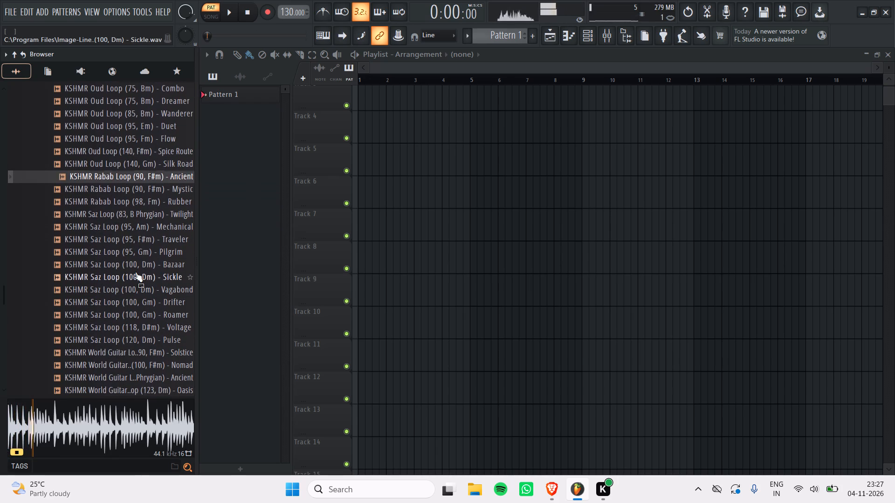
key("Down")
key("Down")
Audition the KSHMR Saz loops from Twilight through Drifter, replaying Traveler along the way.
key("Down")
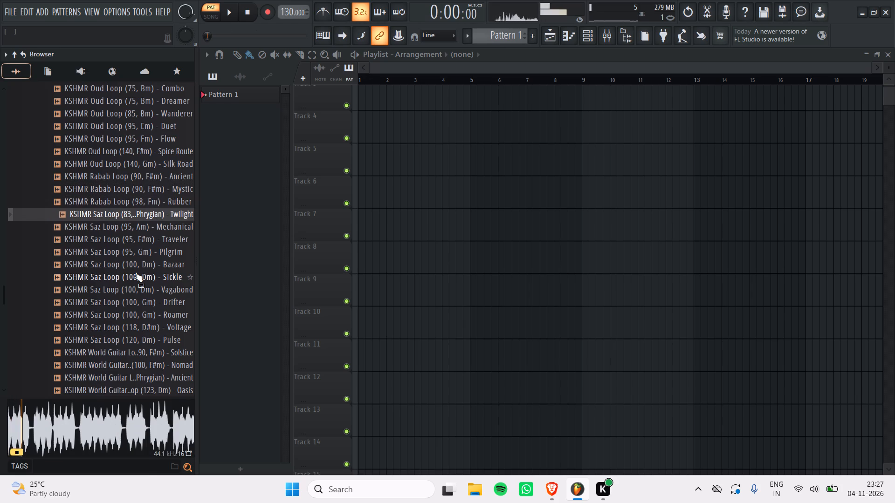
key("Down")
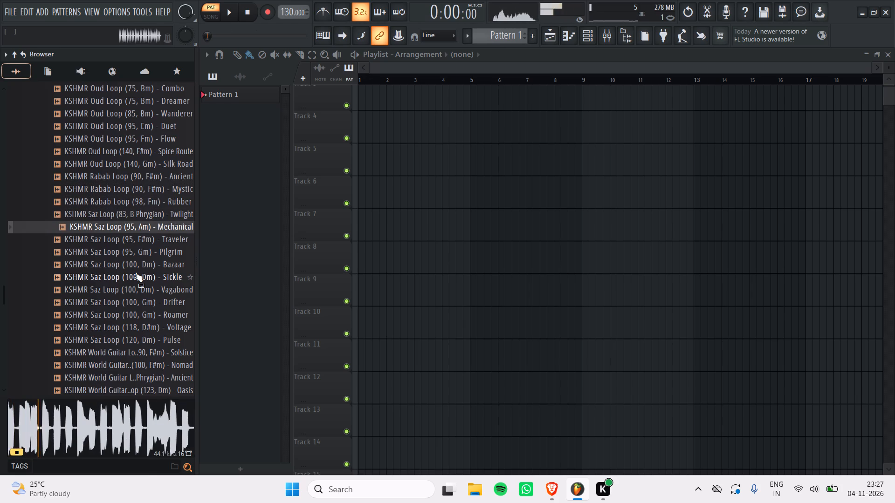
key("Down")
key("Down")
key("Up")
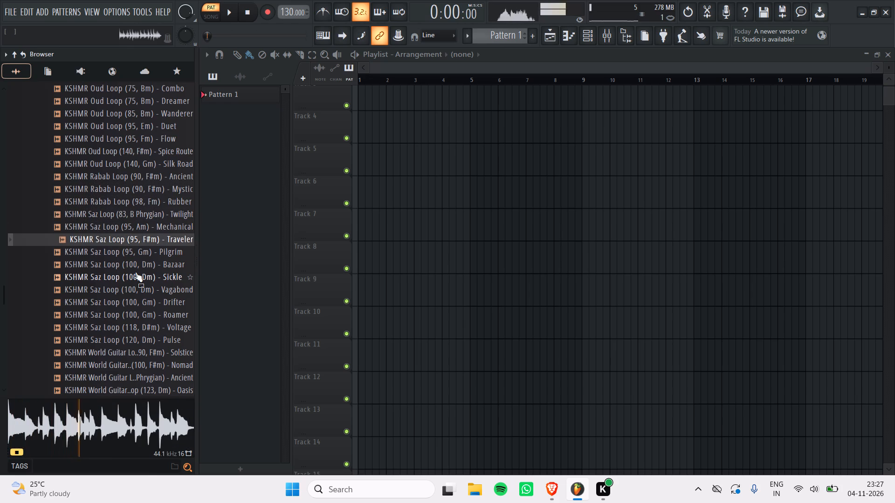
key("Down")
key("Down")
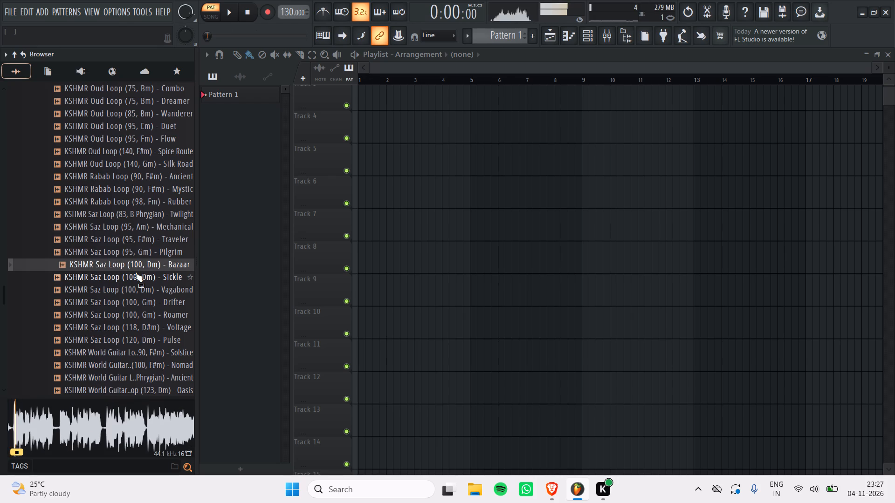
key("Down")
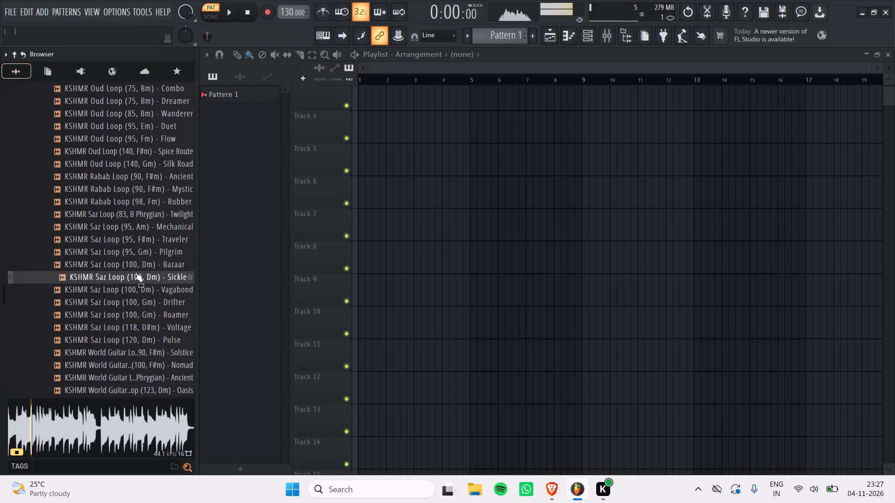
key("Down")
key("Down")
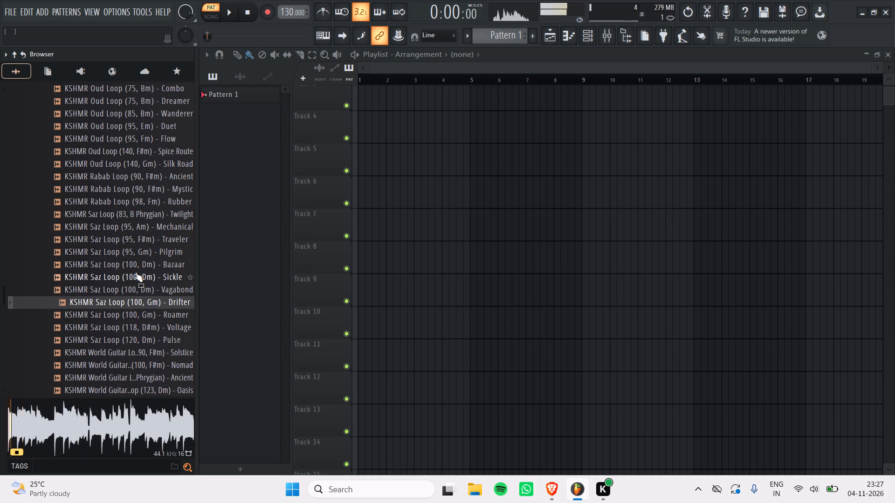
Audition the KSHMR World Guitar loops Ancient and Oasis.
scroll(135, 272, "down", 1)
left_click(122, 200)
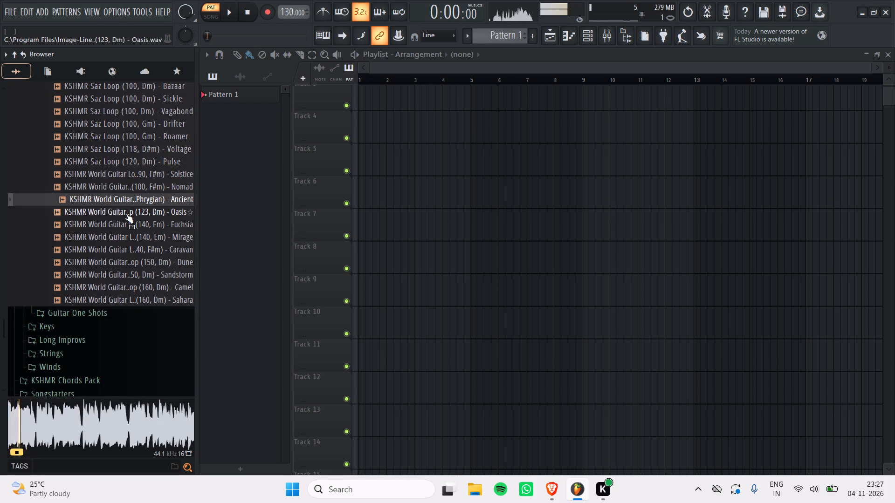
left_click(126, 213)
Collapse the World Guitar Loops folder and open the Guitar One Shots folder.
scroll(129, 240, "up", 3)
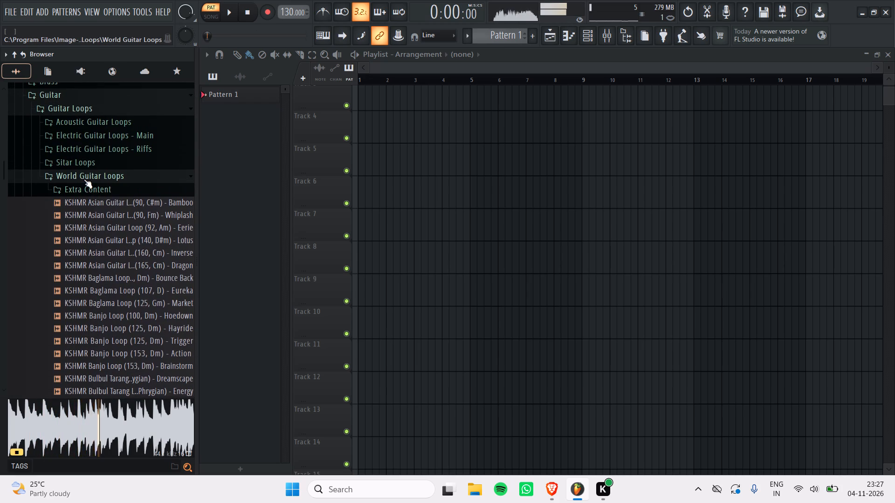
left_click(84, 179)
left_click(84, 179)
left_click(84, 179)
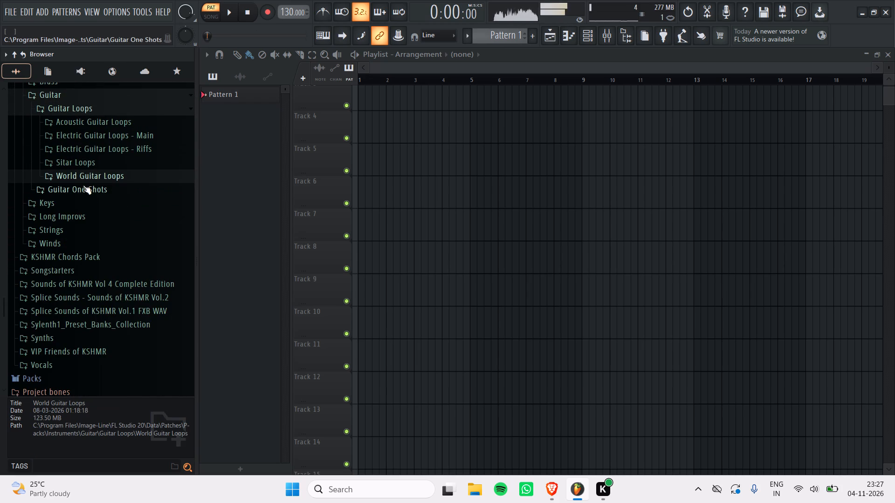
left_click(86, 194)
Audition several KSHMR guitar one-shots among the FX and Lick samples, including FX Electric Harmonic and Lick Serpent (D Phrygian).
left_click(90, 248)
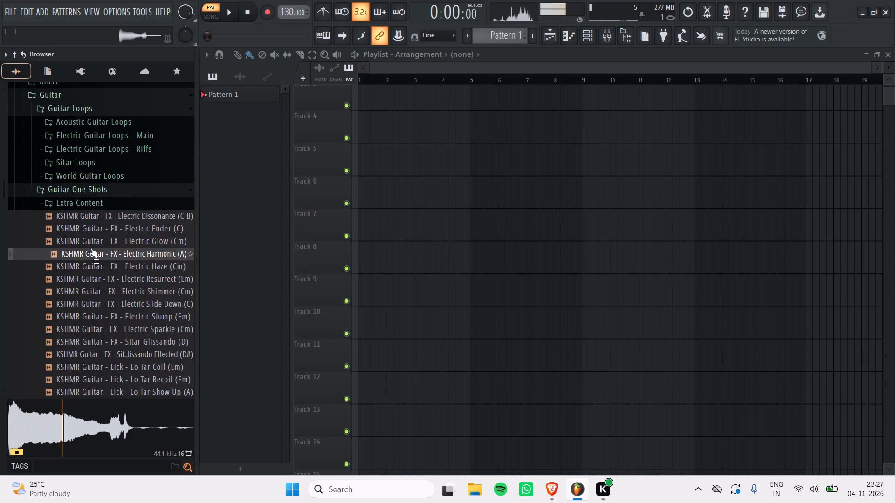
scroll(90, 248, "down", 1)
left_click(90, 248)
scroll(90, 248, "down", 1)
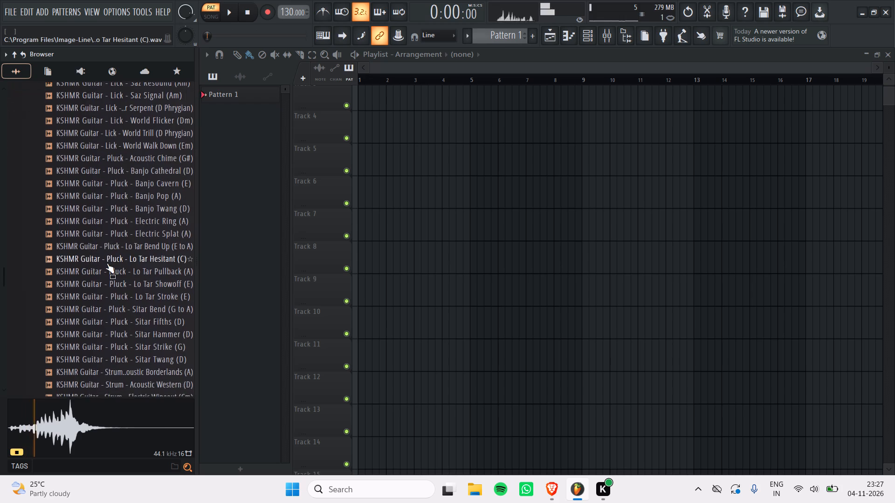
scroll(107, 263, "up", 1)
left_click(120, 235)
left_click(128, 272)
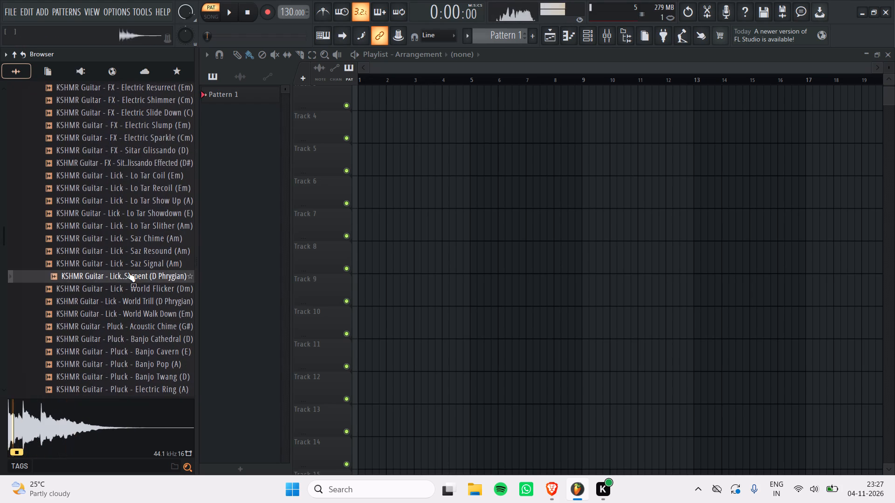
scroll(128, 272, "down", 1)
left_click(144, 234)
Audition the Pluck one-shots Banjo Cathedral, Cavern, Pop and Twang, then compare Electric Splat and Lo Tar Bend Up (E to A).
left_click(142, 255)
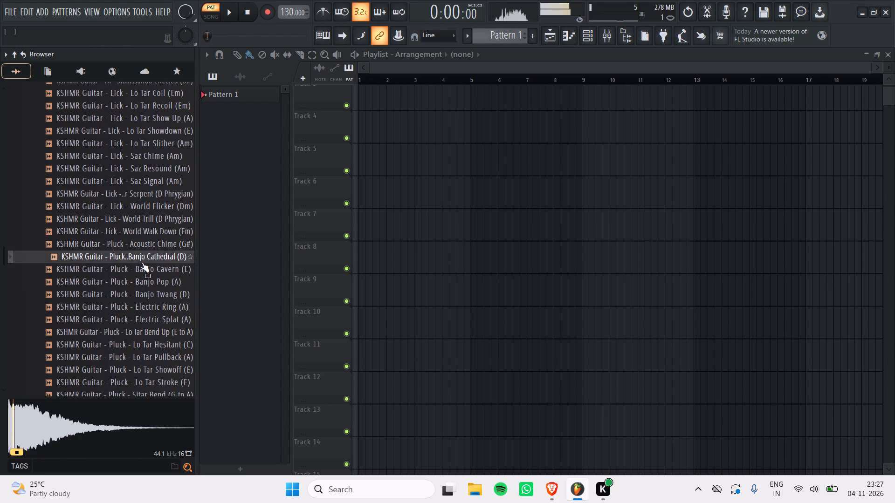
left_click(143, 272)
left_click(145, 283)
left_click(145, 293)
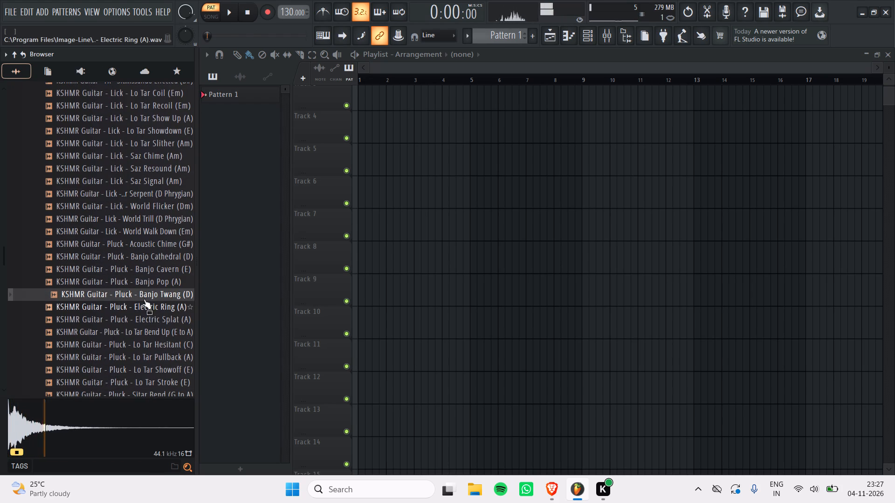
left_click(149, 336)
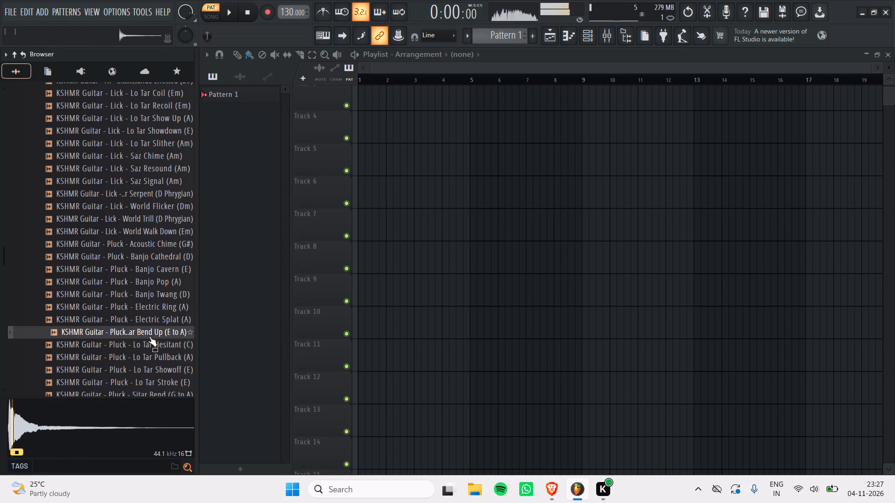
left_click(147, 300)
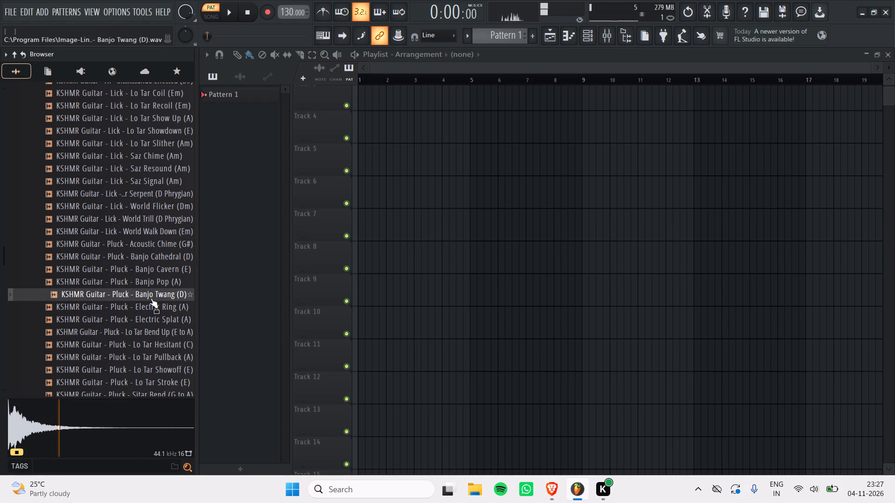
left_click(152, 322)
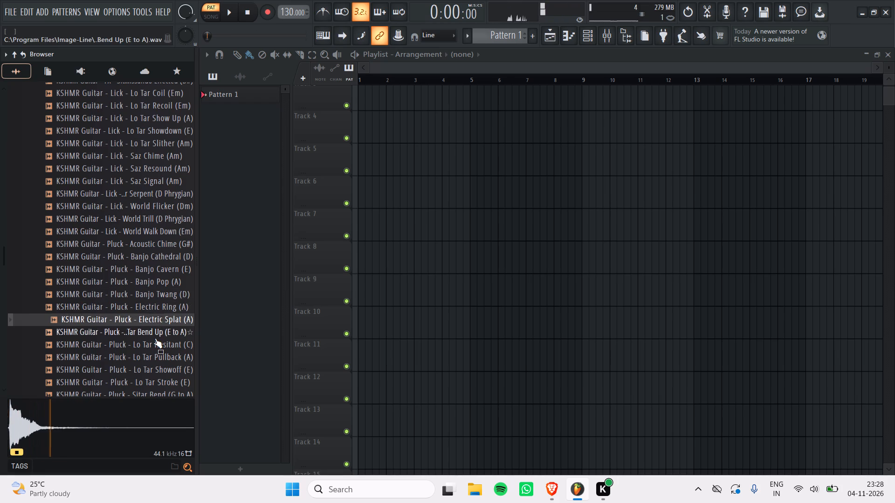
left_click(155, 338)
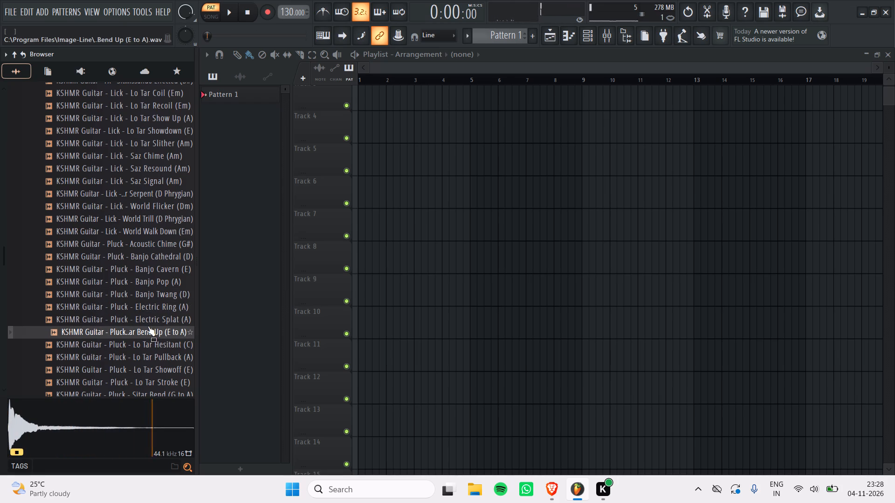
left_click(154, 333)
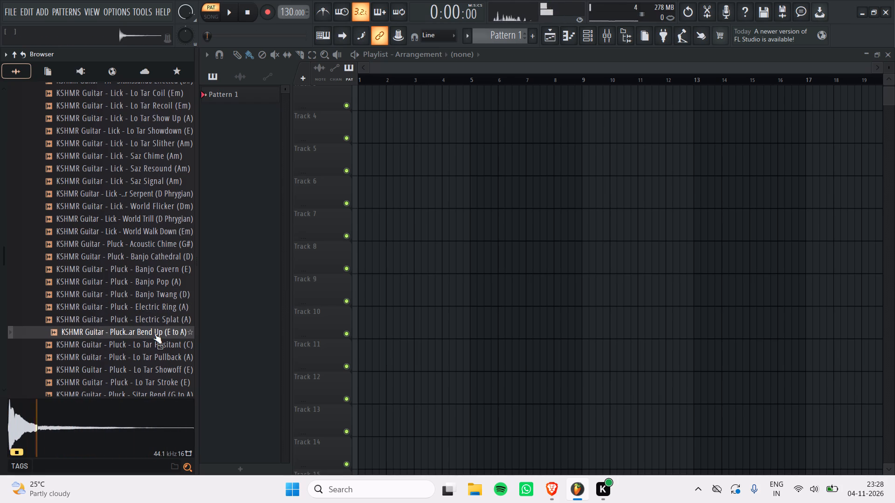
Place the KSHMR Guitar Pluck Lo Tar Bend Up (E to A) sample at bar 1 of Track 1 in the playlist.
left_click_drag(154, 333, 419, 137)
scroll(419, 137, "up", 5, "ctrl")
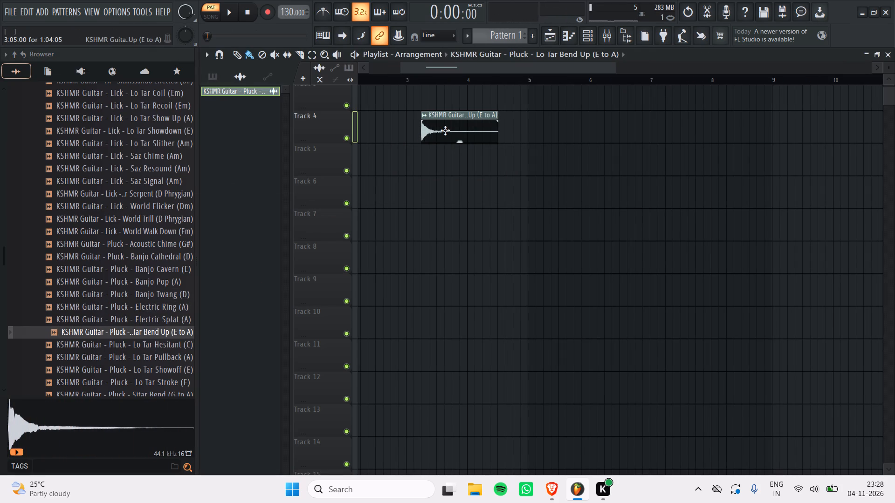
scroll(445, 130, "right", 6)
left_click_drag(489, 132, 328, 90)
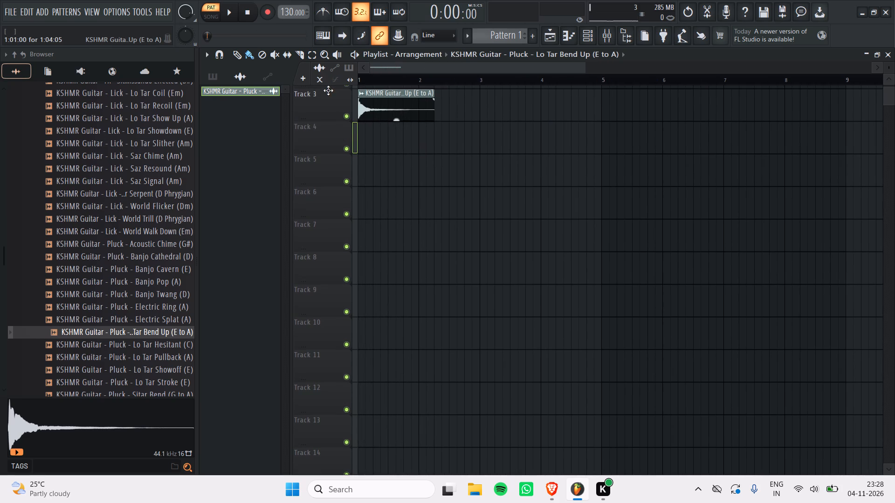
left_click_drag(328, 90, 328, 90)
scroll(362, 132, "up", 2)
left_click_drag(372, 173, 354, 95)
Switch playback from pattern to song mode and play the playlist from the start.
key("space")
key("space")
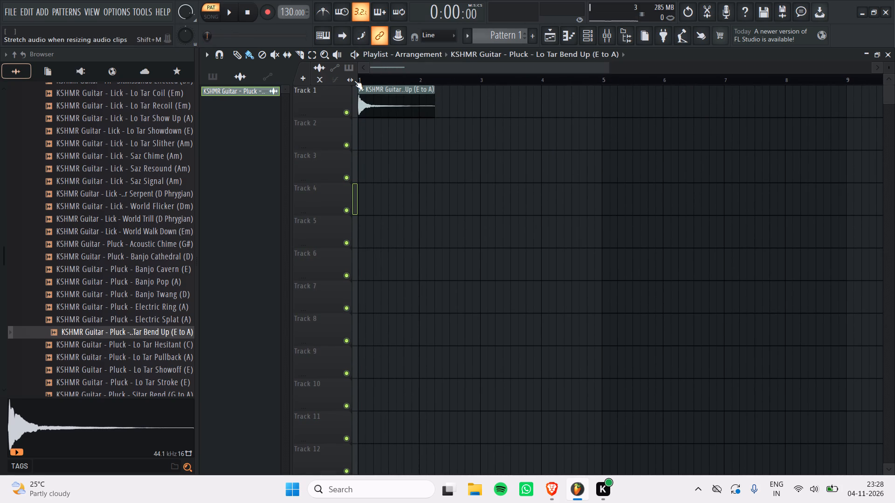
type("L")
key("space")
key("space")
key("space")
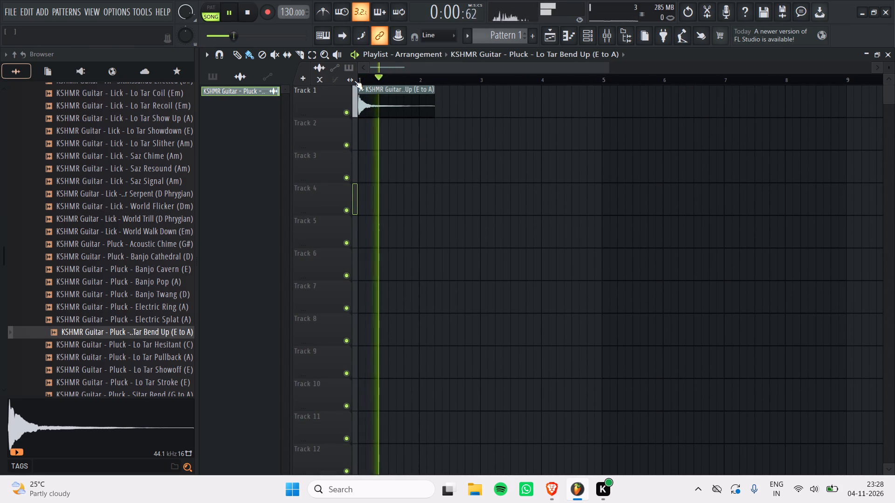
Play the playlist from the start to hear the guitar pluck again.
key("space")
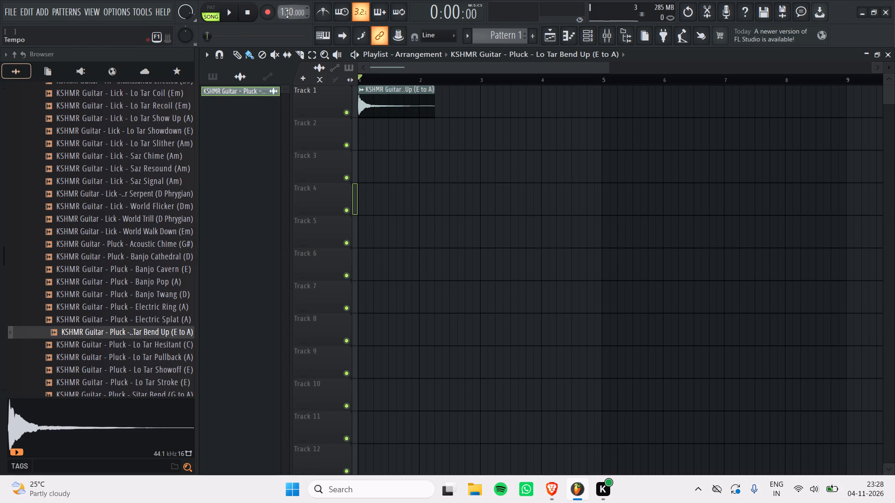
key("space")
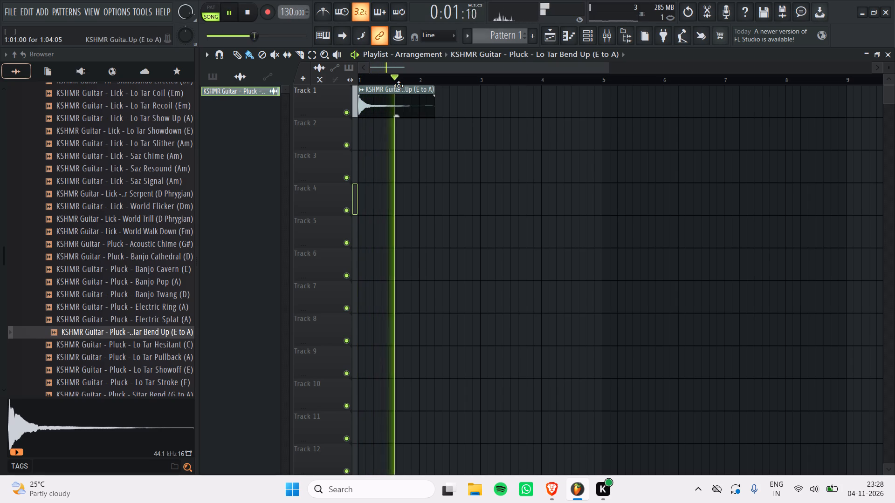
key("space")
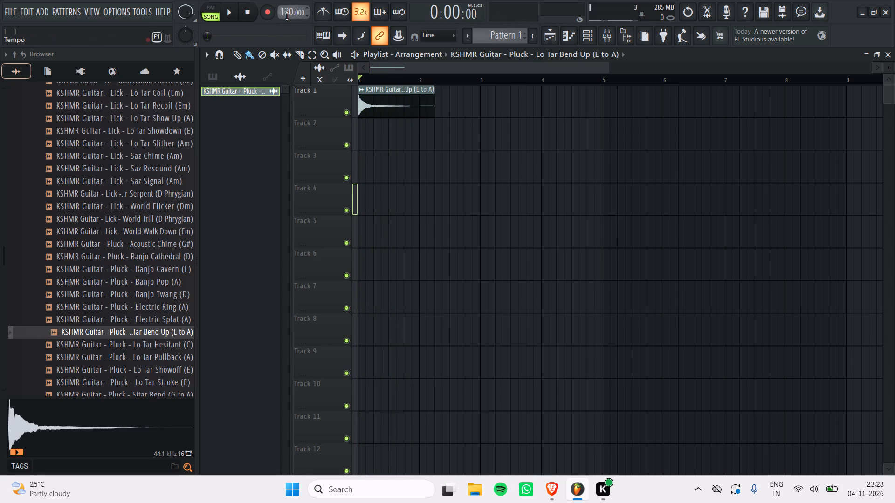
Set the project tempo to 109 BPM by tapping the beat in the Tempo tapper.
right_click(287, 16)
left_click(389, 23)
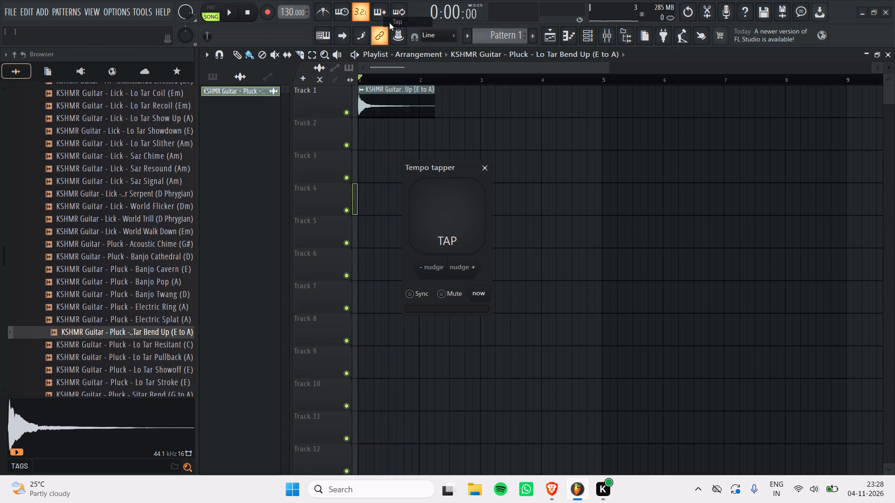
left_click(455, 234)
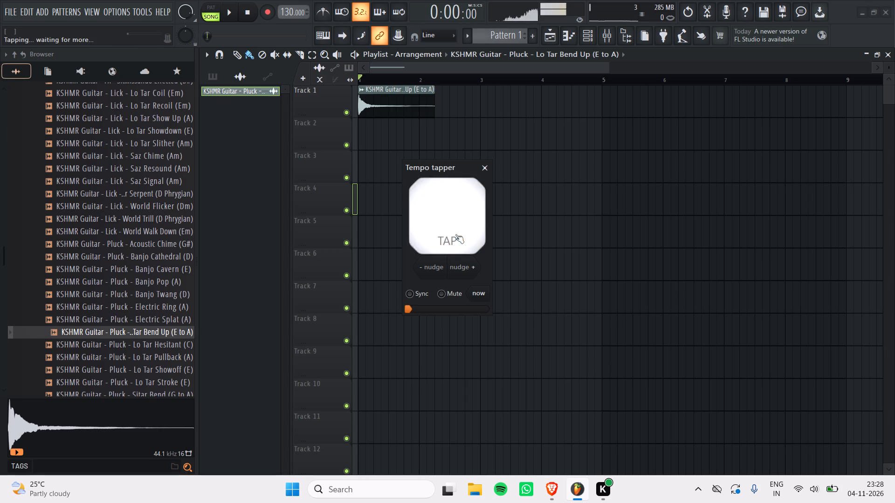
left_click(455, 234)
left_click(455, 234)
left_click(455, 234)
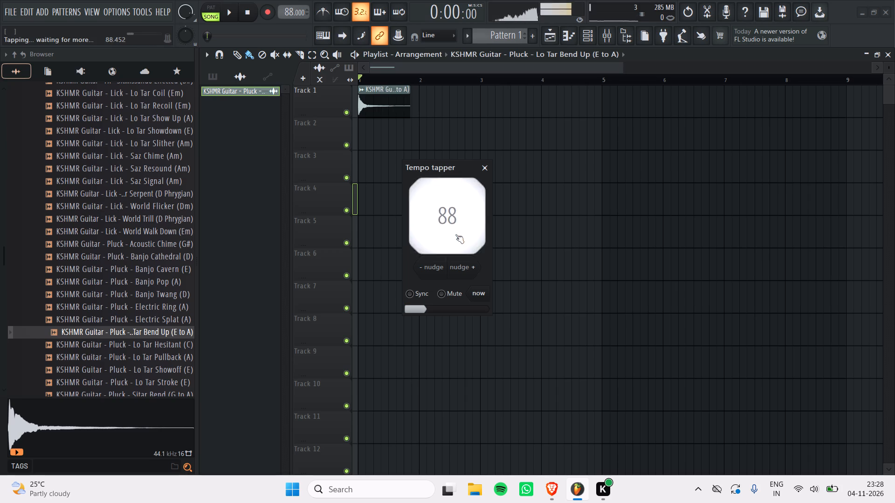
key("space")
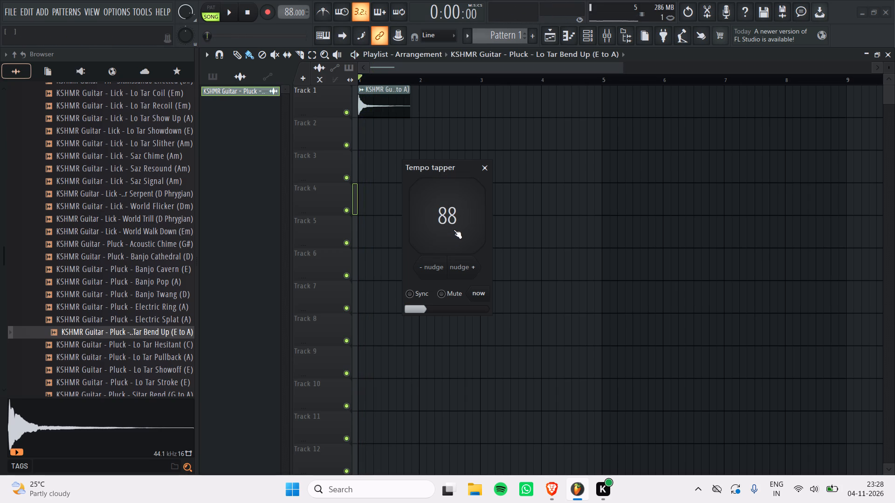
left_click(456, 231)
left_click(456, 231)
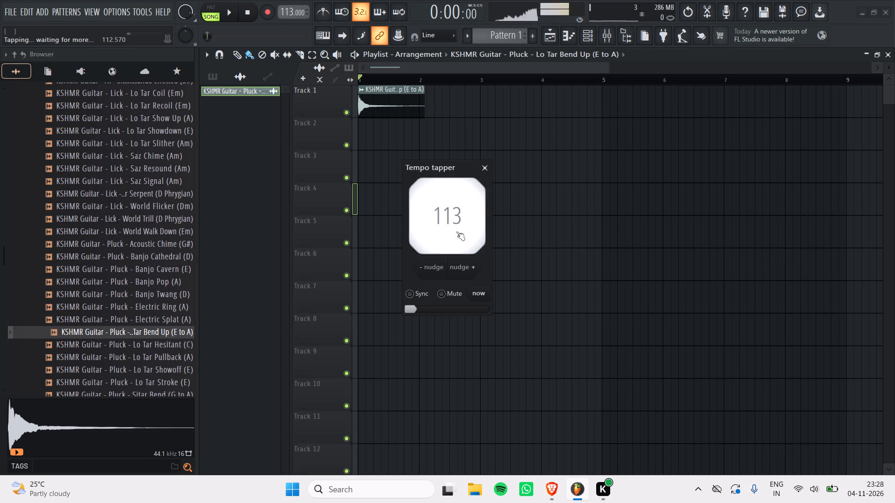
left_click(456, 231)
left_click(456, 231)
left_click(456, 231)
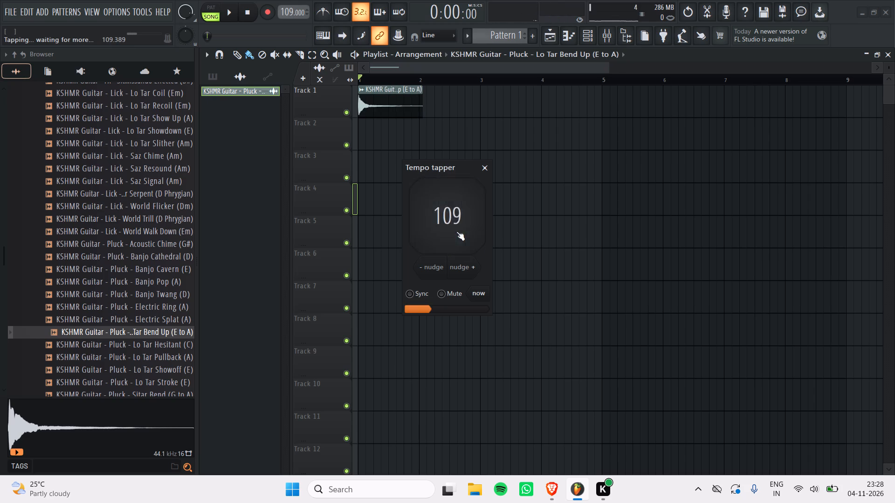
left_click(456, 231)
left_click(456, 231)
left_click(456, 231)
left_click(456, 231)
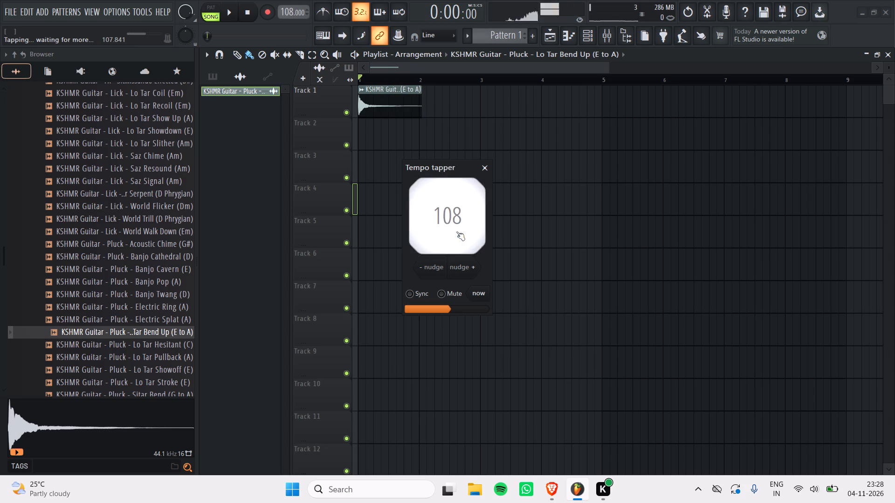
left_click(456, 231)
left_click(456, 231)
left_click(456, 231)
left_click(456, 231)
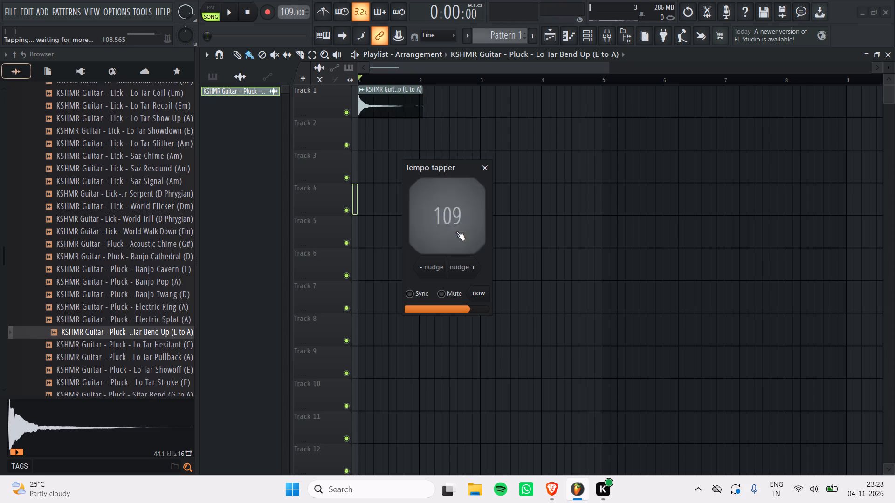
left_click(456, 231)
left_click(456, 231)
left_click(456, 231)
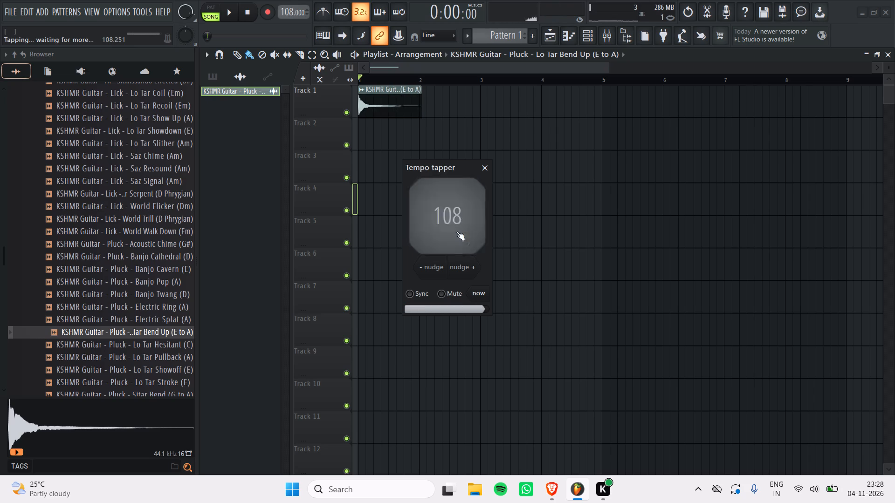
left_click(456, 231)
left_click(456, 231)
left_click(456, 231)
left_click(456, 231)
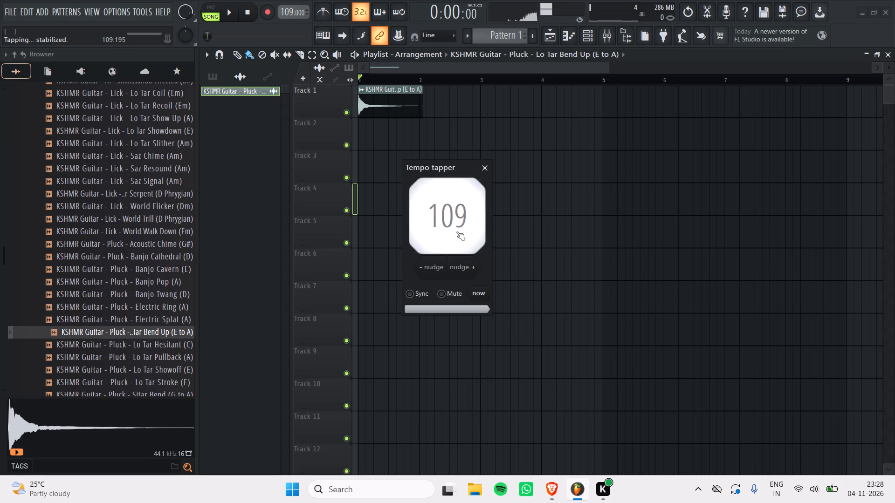
left_click(483, 166)
Play the playlist repeatedly from the start to check the guitar pluck at the tapped tempo.
key("space")
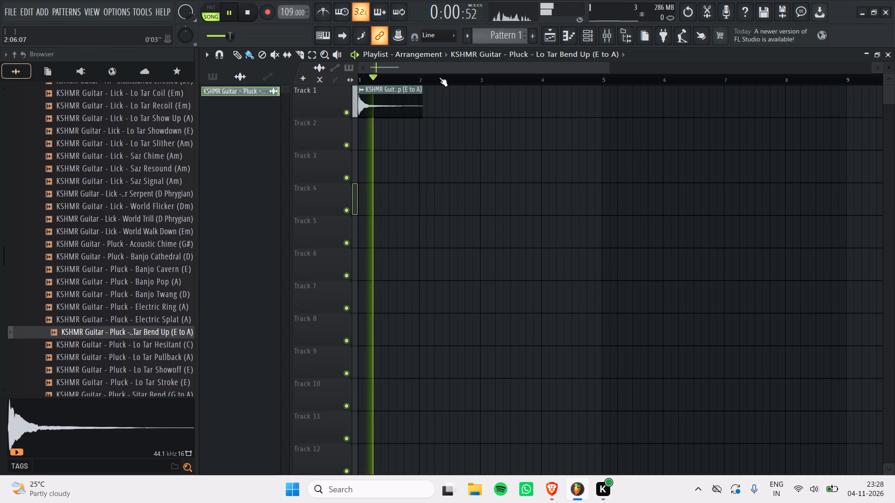
key("space")
key("space")
key("space")
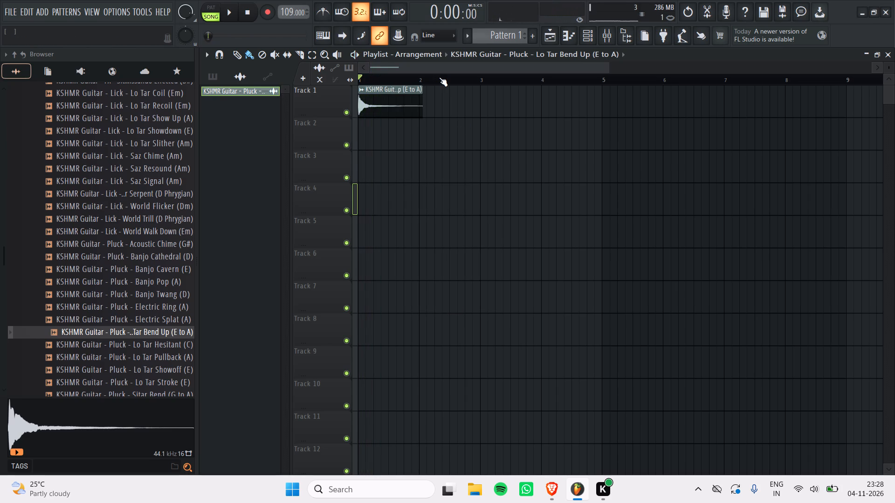
key("space")
key("space")
key("space")
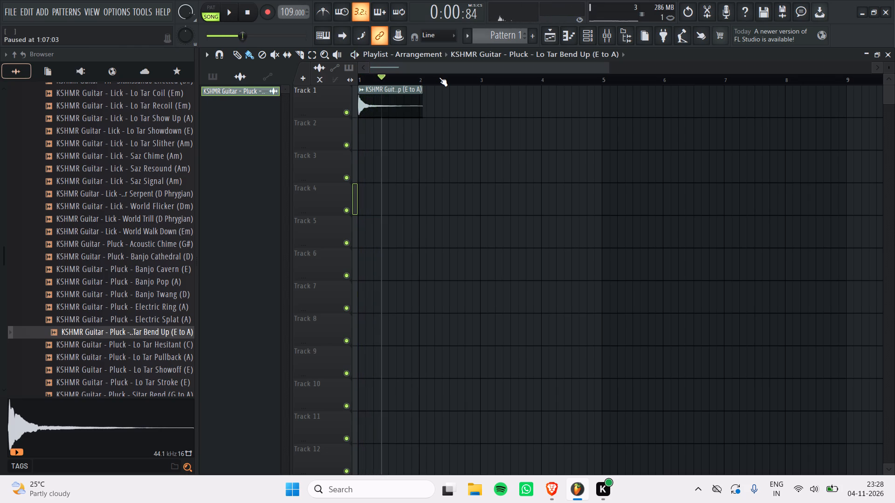
key("space")
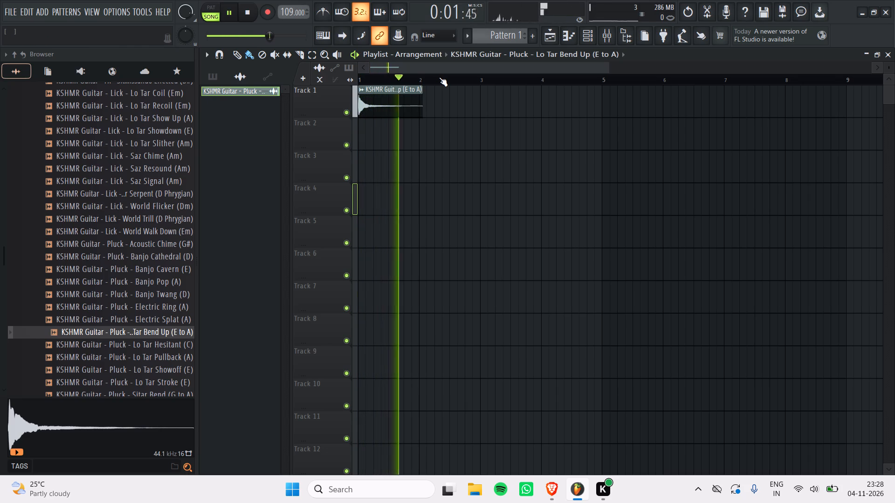
key("space")
key("space")
key("space")
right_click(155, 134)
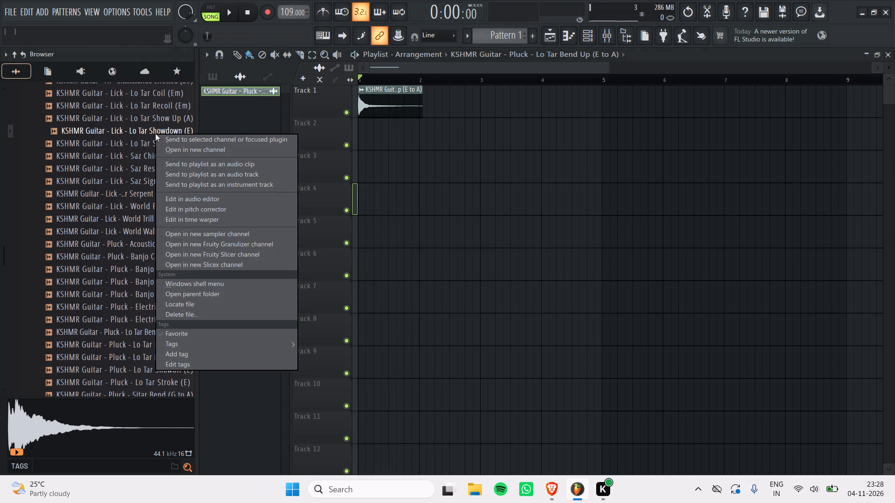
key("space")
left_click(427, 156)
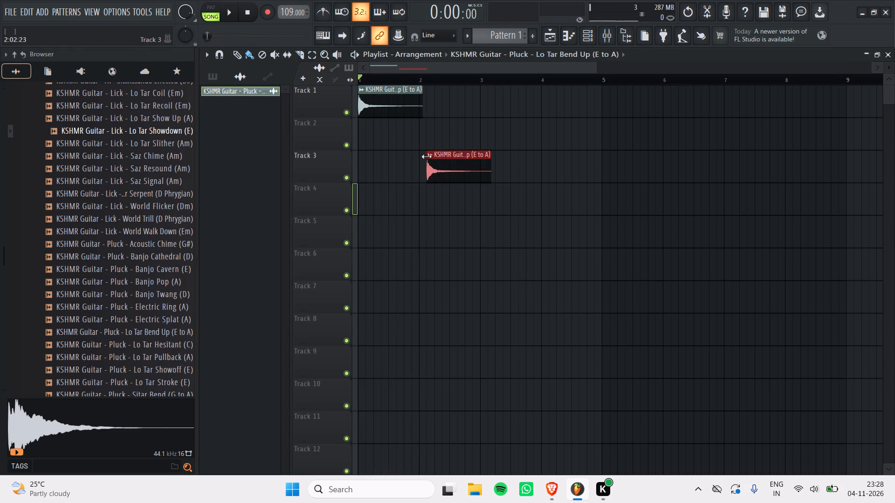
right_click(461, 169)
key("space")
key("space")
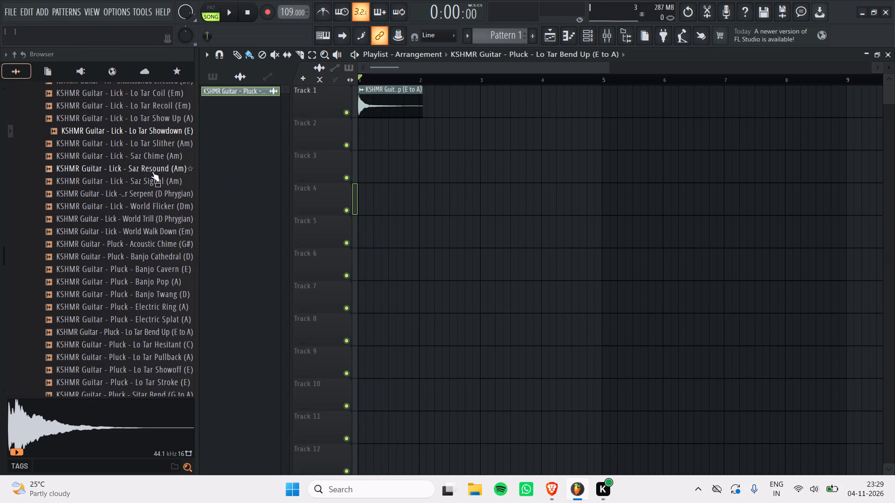
Place a second Lo Tar Bend Up (E to A) clip on Track 2 at bar 2 and play the playlist.
left_click(383, 112)
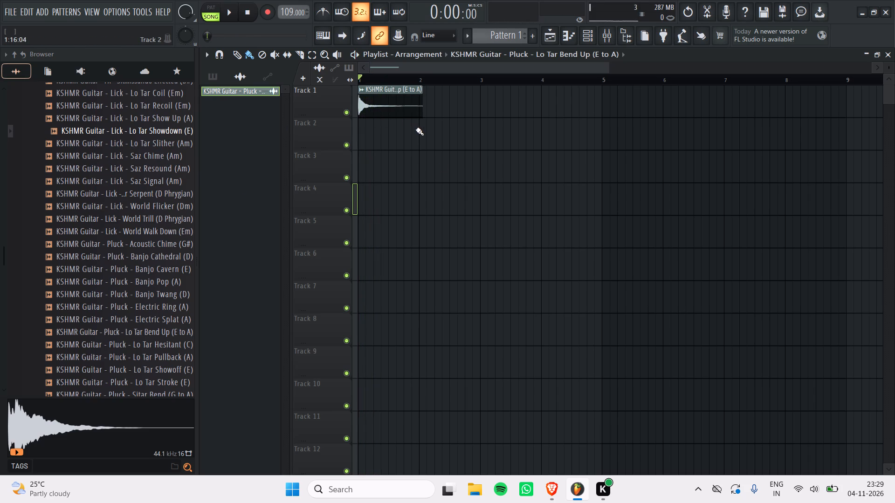
left_click(419, 134)
key("space")
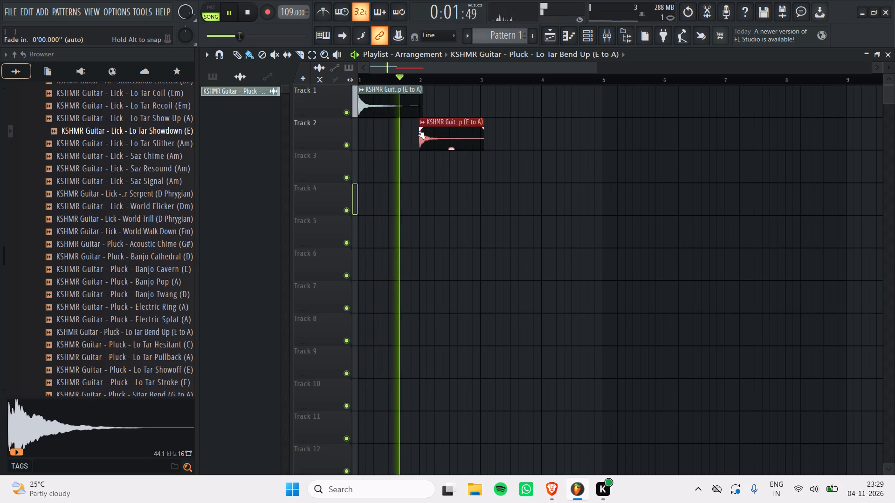
key("space")
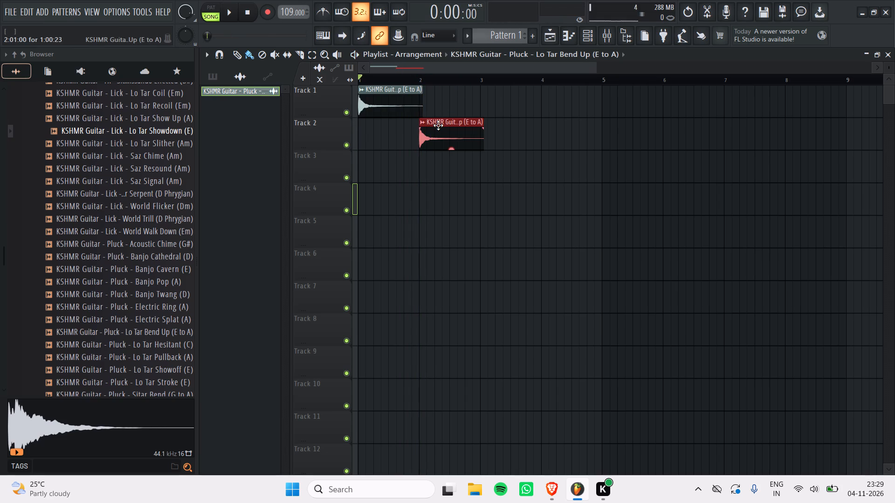
left_click(438, 125)
Turn on the metronome and play the two guitar clips against it from the start.
key("space")
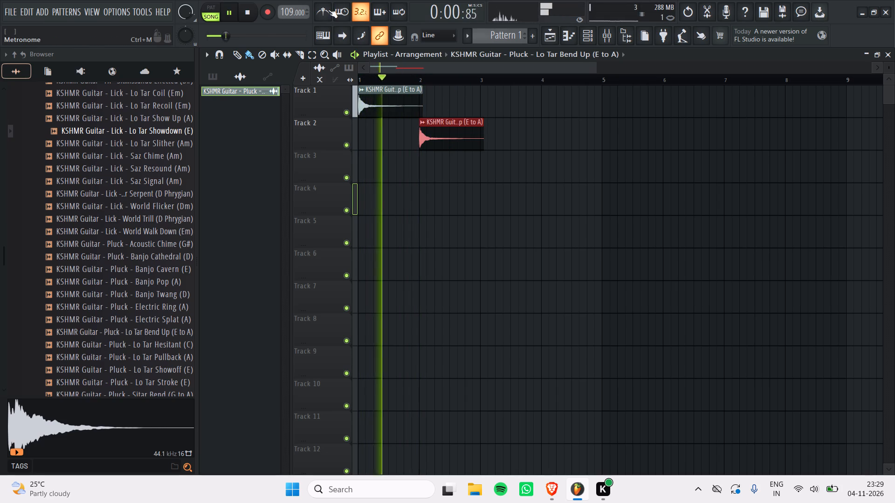
left_click(328, 10)
key("space")
key("space")
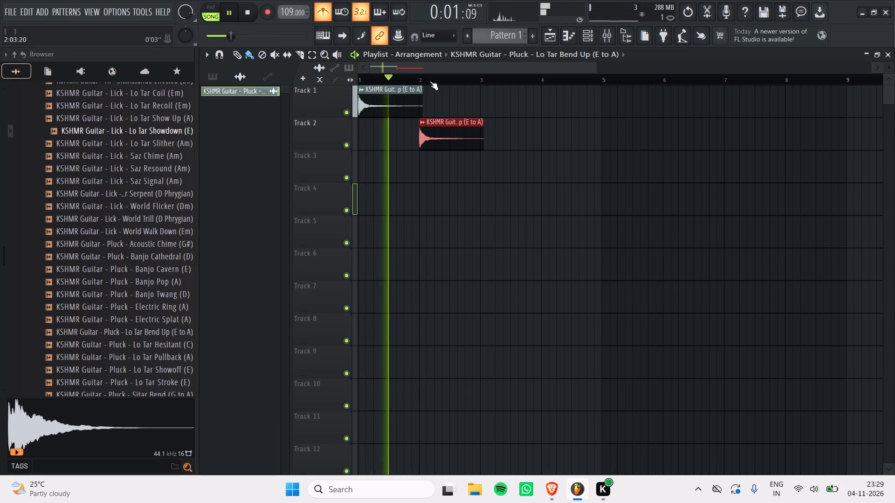
key("space")
key("space")
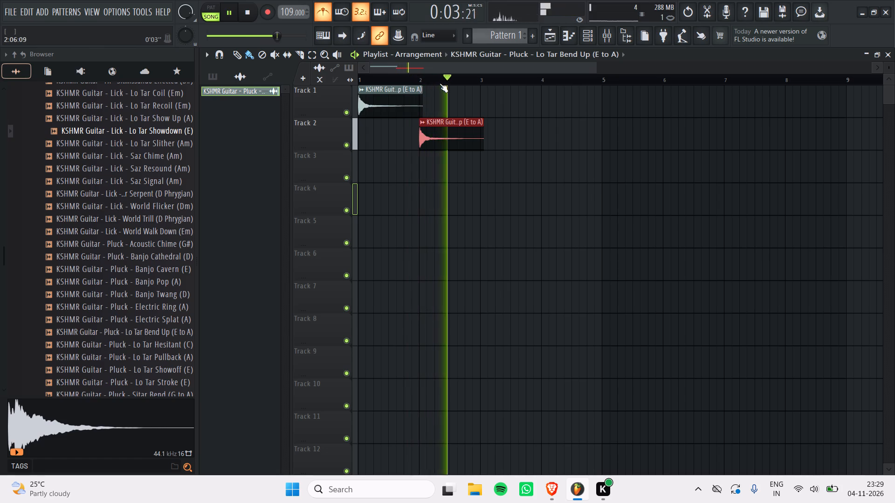
key("space")
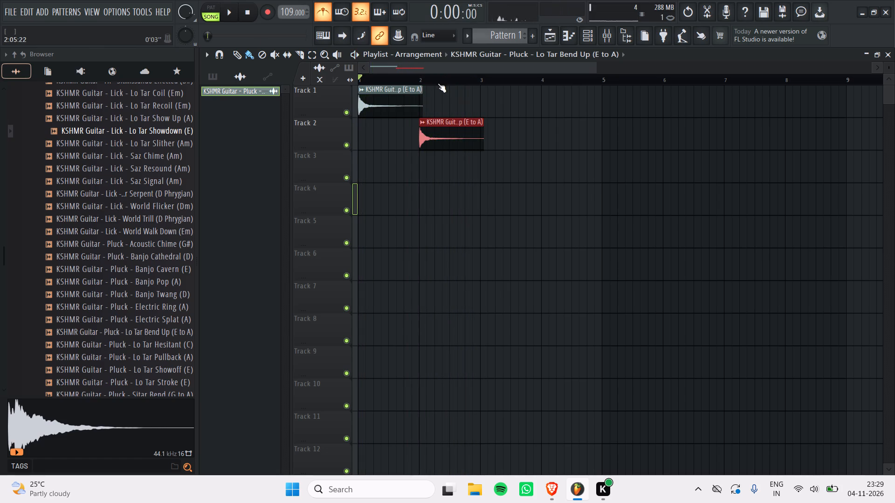
Mark the KSHMR Guitar Lick Lo Tar Show Up (A) sample as a favorite.
scroll(461, 129, "up", 3, "ctrl")
scroll(461, 129, "right", 1)
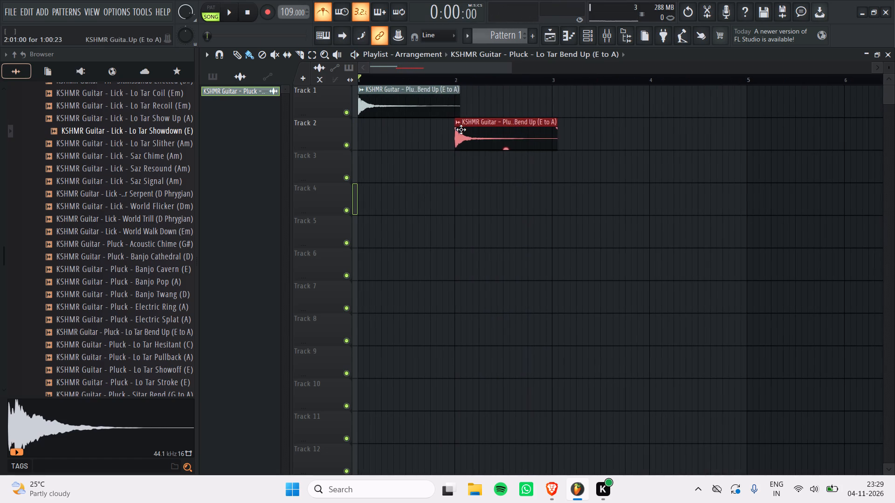
scroll(461, 129, "right", 1)
scroll(415, 201, "up", 2, "ctrl")
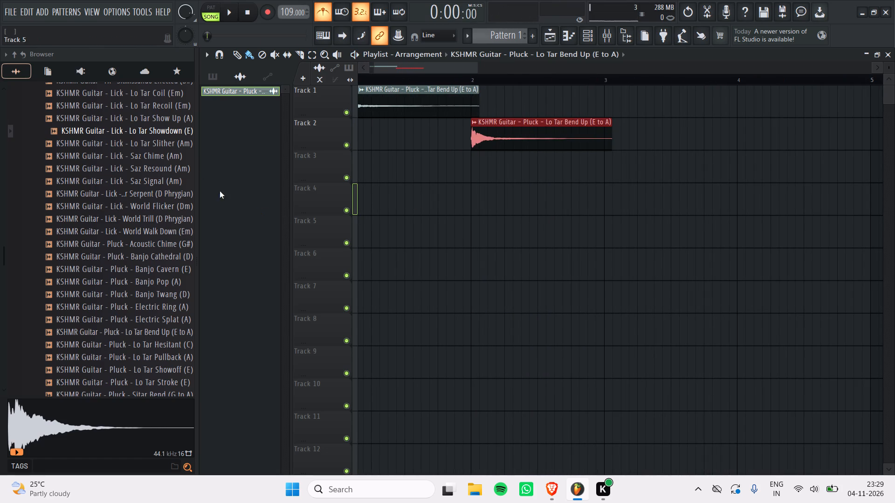
left_click(187, 120)
Audition the Lick Lo Tar Show Up (A) sample and the Pluck samples Lo Tar Hesitant (C), Pullback (A) and Showoff (E).
left_click(156, 124)
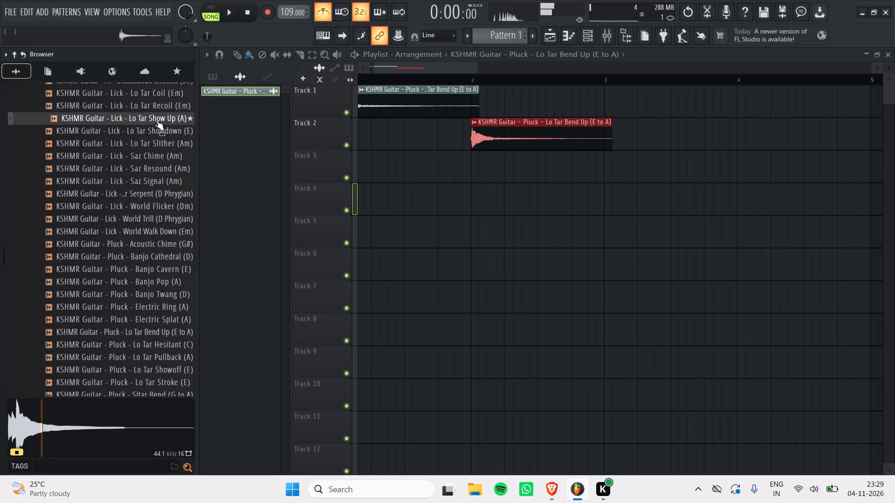
key("space")
key("space")
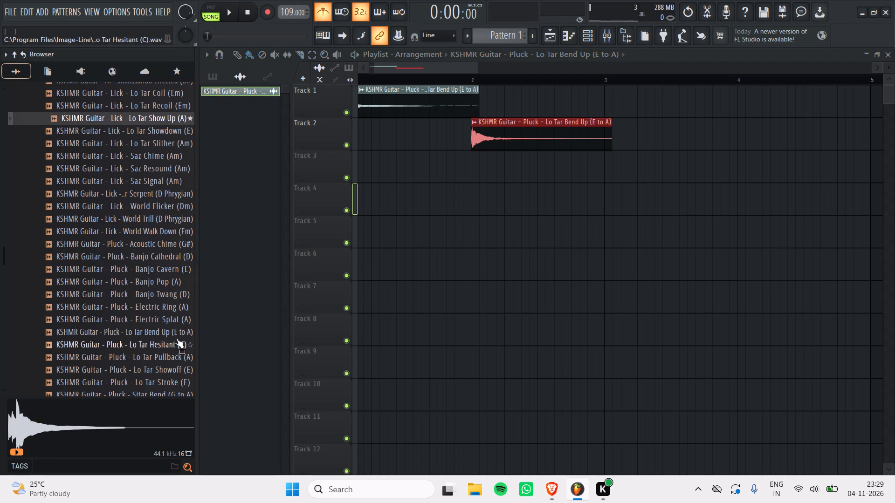
left_click(176, 338)
left_click(178, 354)
left_click(172, 348)
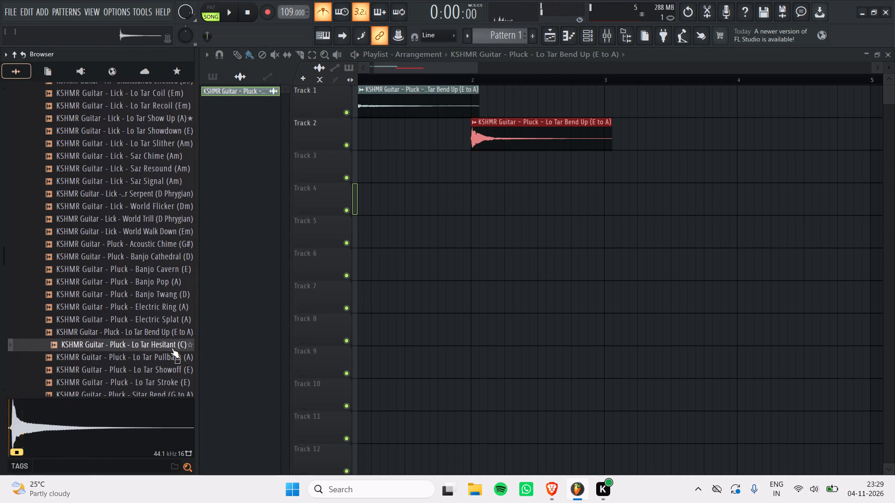
left_click(171, 361)
scroll(171, 361, "down", 1)
left_click(150, 242)
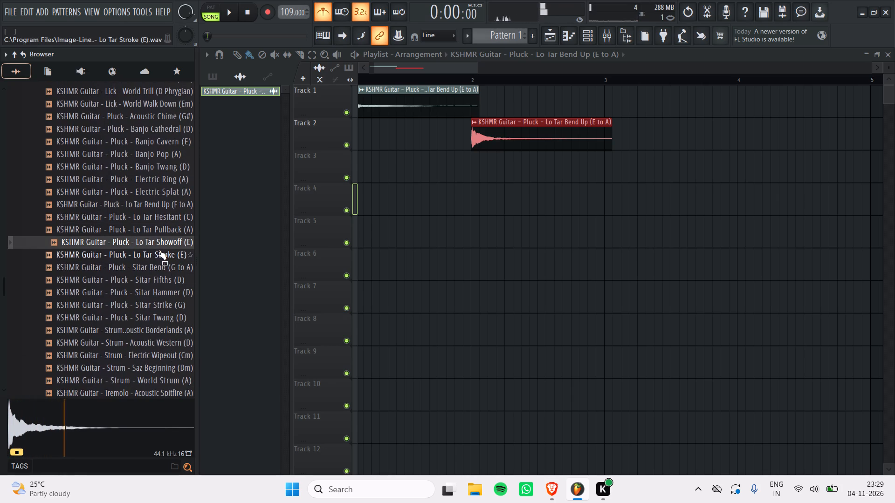
Place the KSHMR Guitar Pluck Lo Tar Showoff (E) sample on Track 6 near the end of bar 1.
left_click(160, 246)
left_click_drag(160, 246, 443, 253)
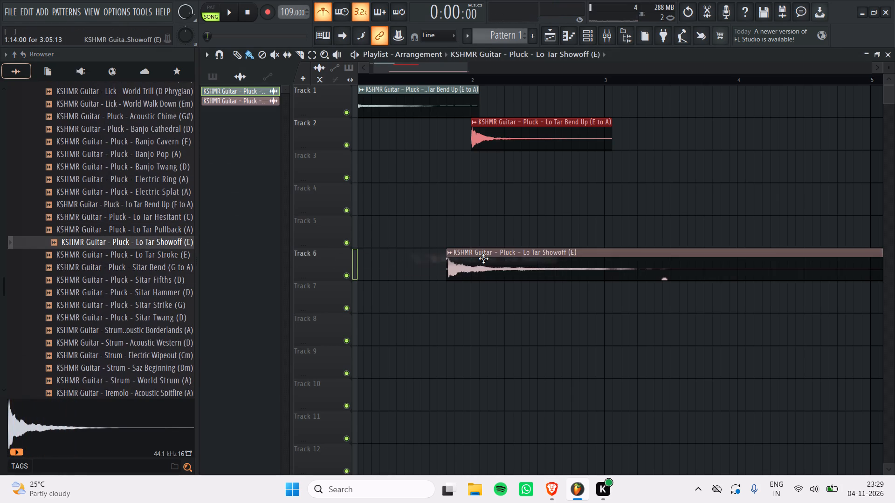
Delete the KSHMR Guitar Pluck Lo Tar Showoff (E) sample from the project, removing its clip on Track 6.
left_click(483, 258)
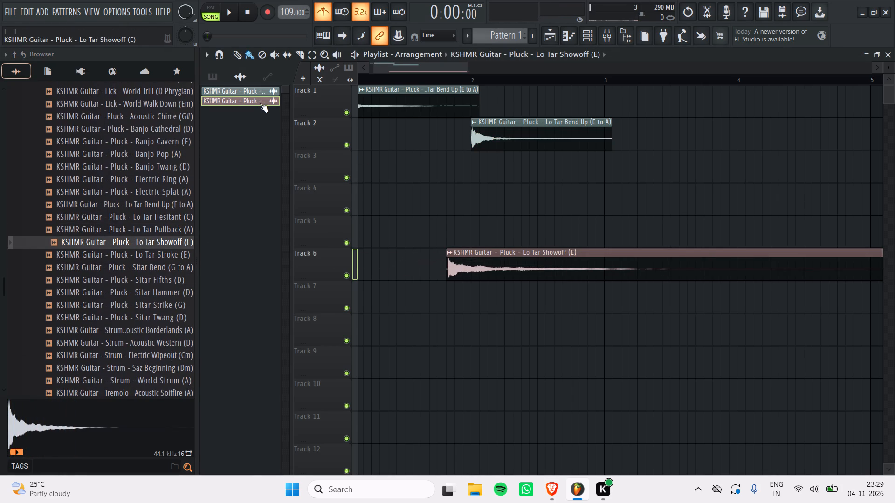
right_click(260, 103)
left_click(283, 234)
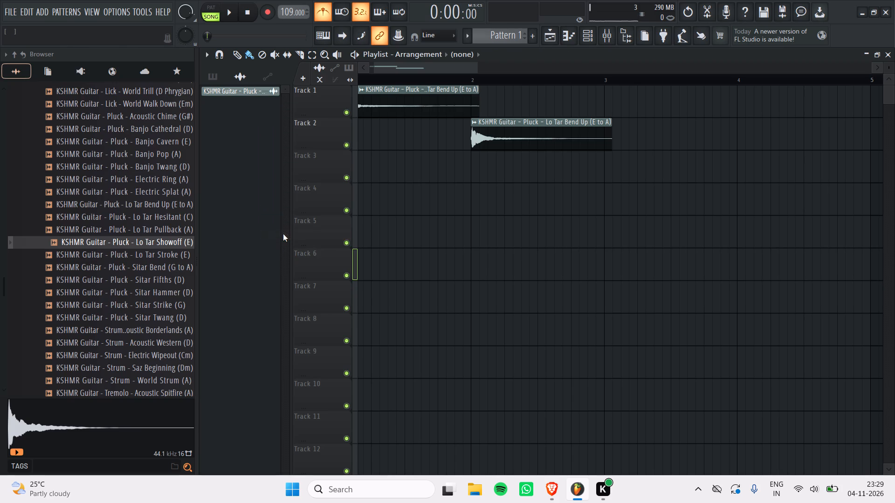
key("space")
key("space")
Audition the Pluck samples Lo Tar Stroke (E), Sitar Fifths, Sitar Hammer and Sitar Twang, and the Strum Acoustic Western (D) sample.
left_click(186, 258)
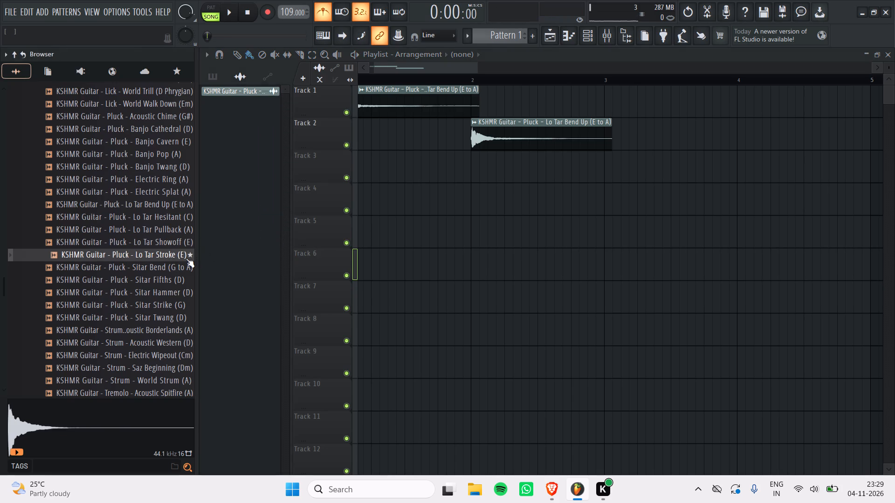
left_click(152, 279)
left_click(191, 257)
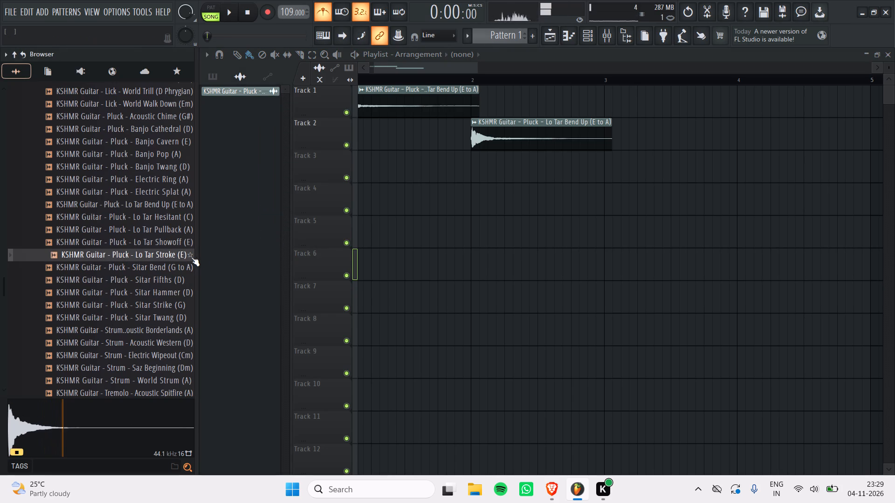
left_click(145, 292)
left_click(143, 322)
left_click(141, 338)
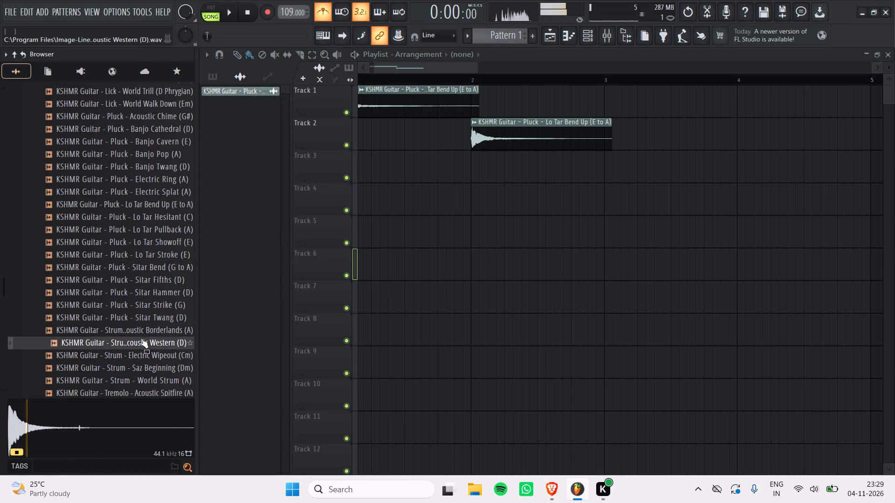
Audition the KSHMR Guitar Tremolo and Strum samples, from Tremolo Fall (C) back up to Acoustic Borderlands (A).
scroll(141, 338, "down", 1)
left_click(140, 228)
left_click(129, 212)
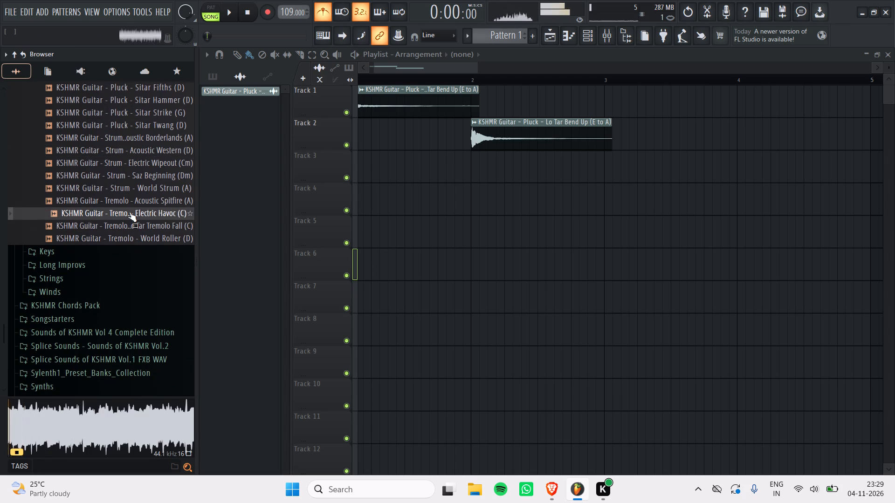
left_click(122, 197)
left_click(120, 189)
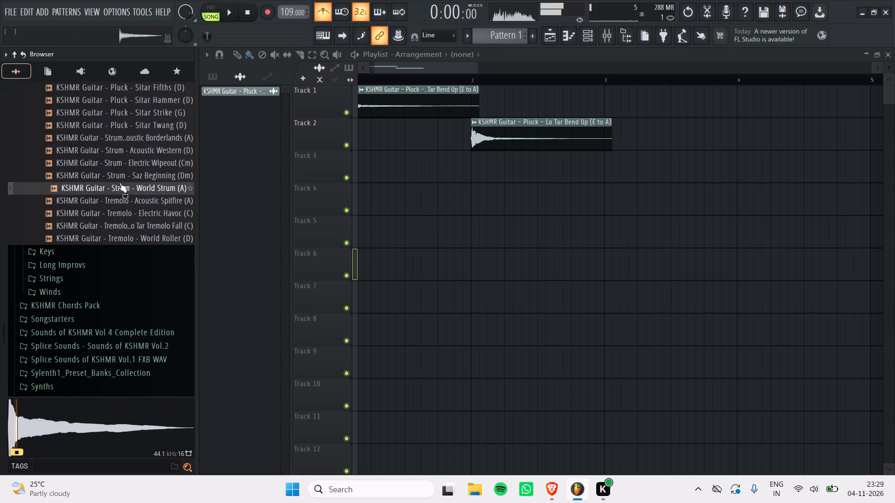
left_click(118, 177)
left_click(128, 236)
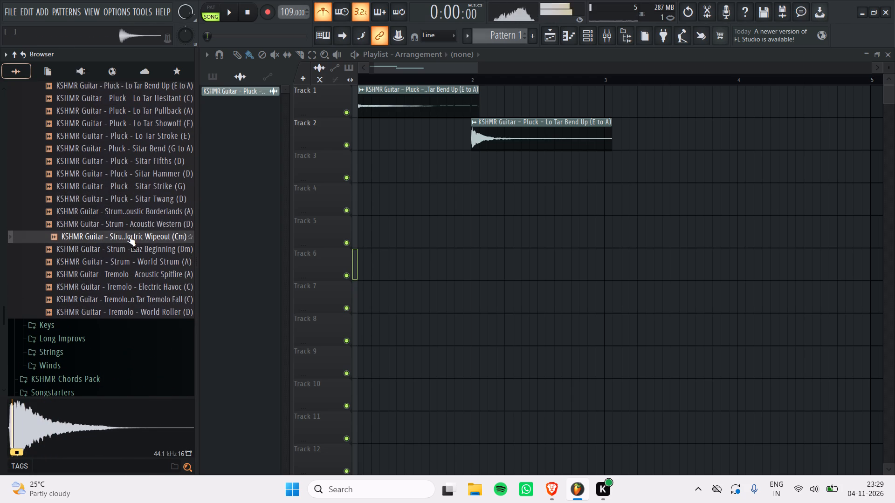
left_click(132, 227)
left_click(121, 207)
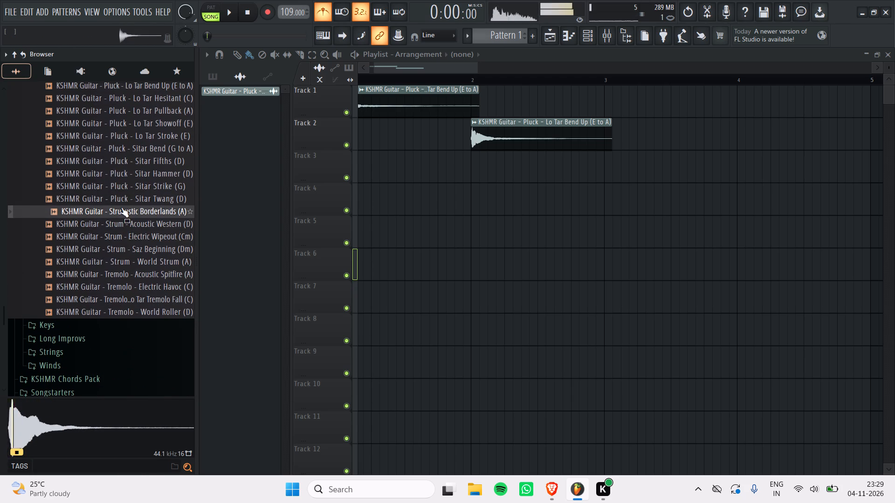
Audition the Sitar plucks and the Lo Tar Showoff (E), Pullback (A) and Hesitant (C) plucks.
left_click(116, 195)
left_click(126, 223)
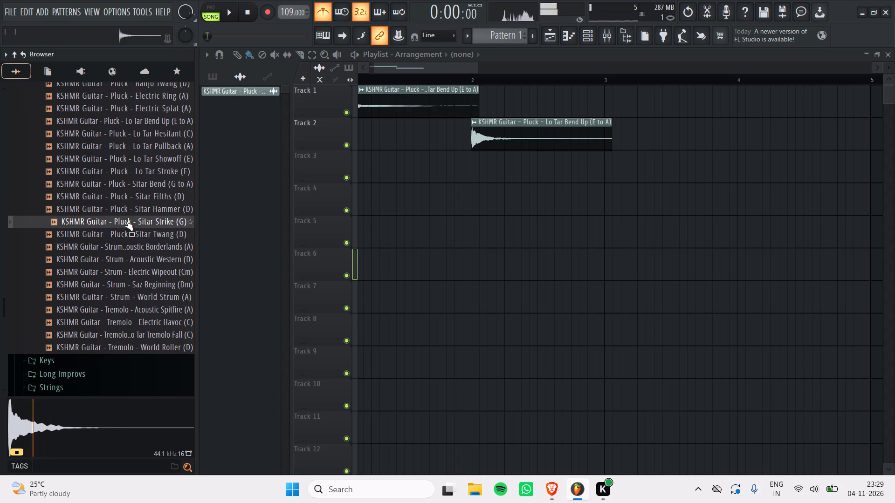
left_click(123, 205)
left_click(120, 193)
left_click(114, 179)
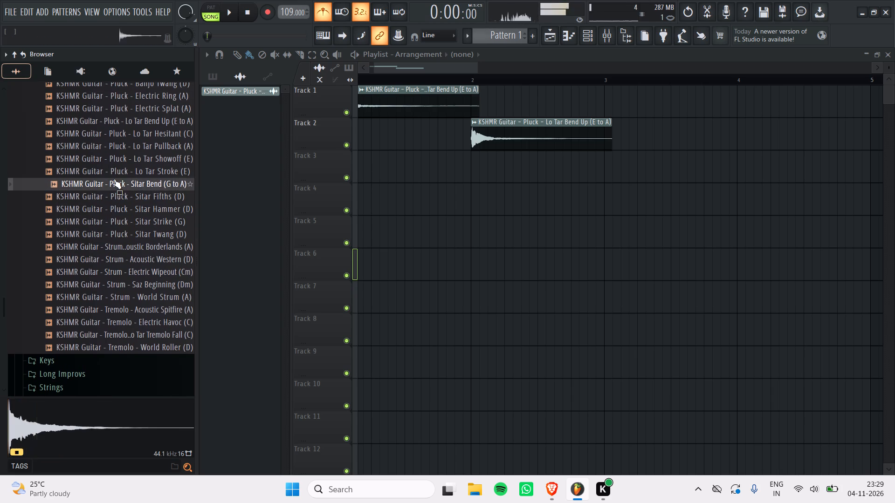
left_click(107, 164)
key("Up")
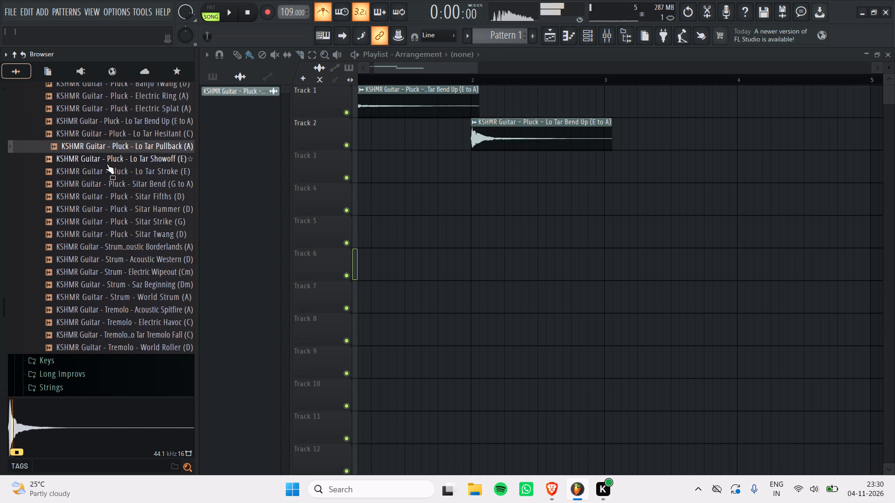
key("Down")
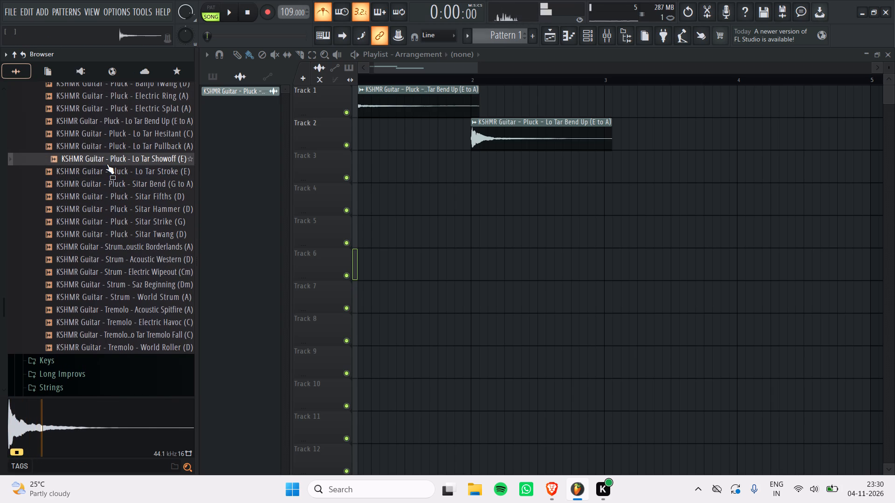
key("Up")
key("Up")
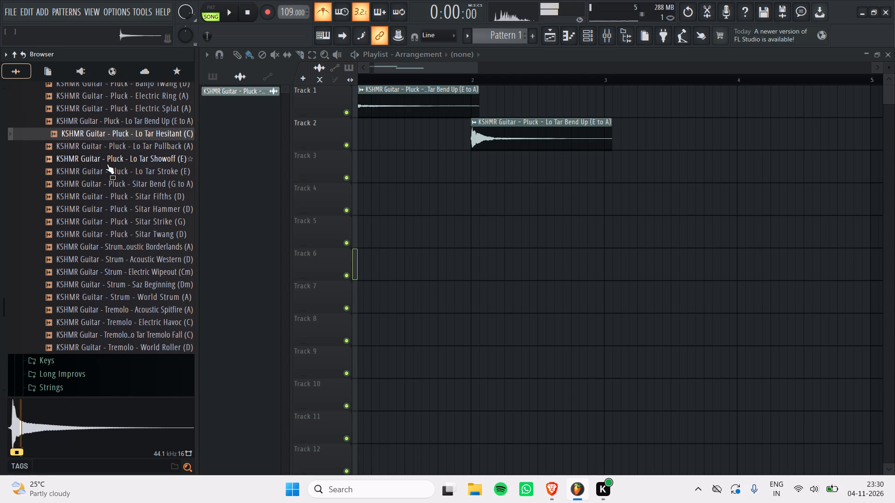
Place the KSHMR Guitar Pluck Lo Tar Hesitant (C) sample on Track 3 in the first half of bar 1.
double_click(129, 136)
left_click_drag(129, 136, 409, 188)
left_click_drag(447, 188, 325, 142)
scroll(374, 170, "up", 4, "ctrl")
scroll(374, 170, "right", 1)
left_click_drag(404, 166, 440, 166)
scroll(440, 166, "up", 6, "ctrl")
scroll(381, 195, "right", 1)
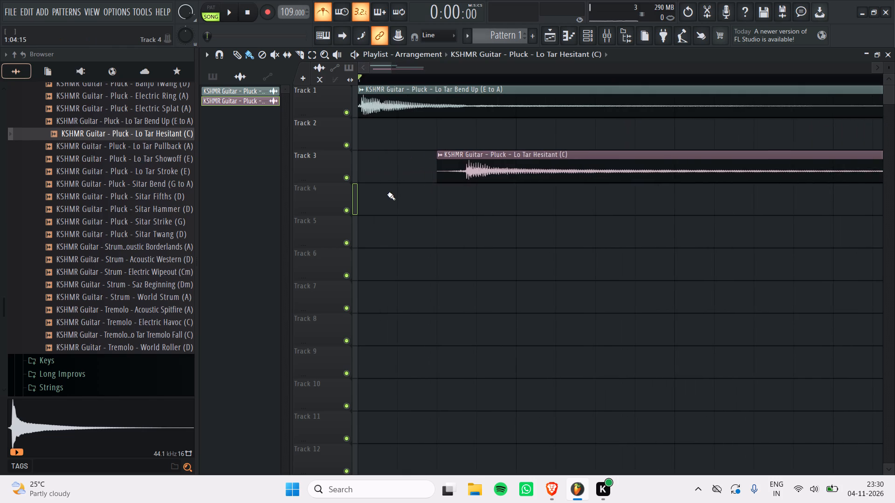
Slice the Lo Tar Hesitant clip on Track 3 where its pluck starts and delete the quiet lead-in piece.
scroll(449, 184, "up", 5, "ctrl")
scroll(524, 183, "up", 6, "ctrl")
key("c")
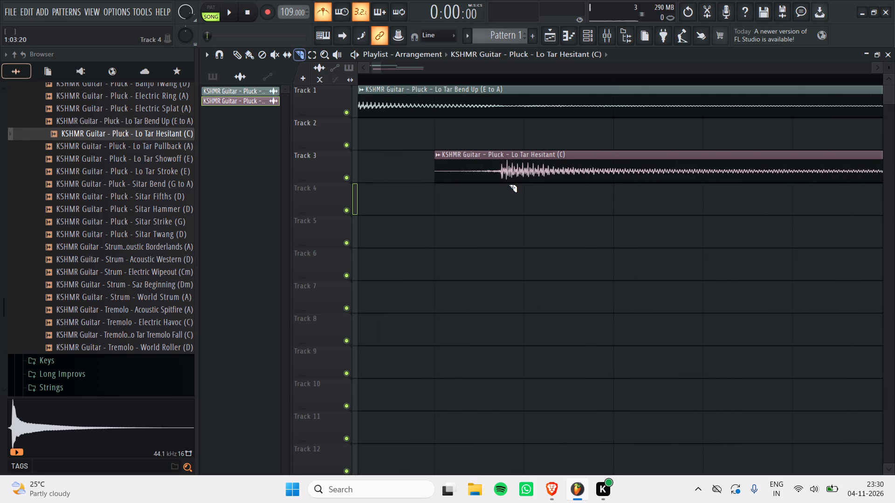
left_click_drag(502, 185, 502, 154)
scroll(504, 187, "down", 5, "ctrl")
key("b")
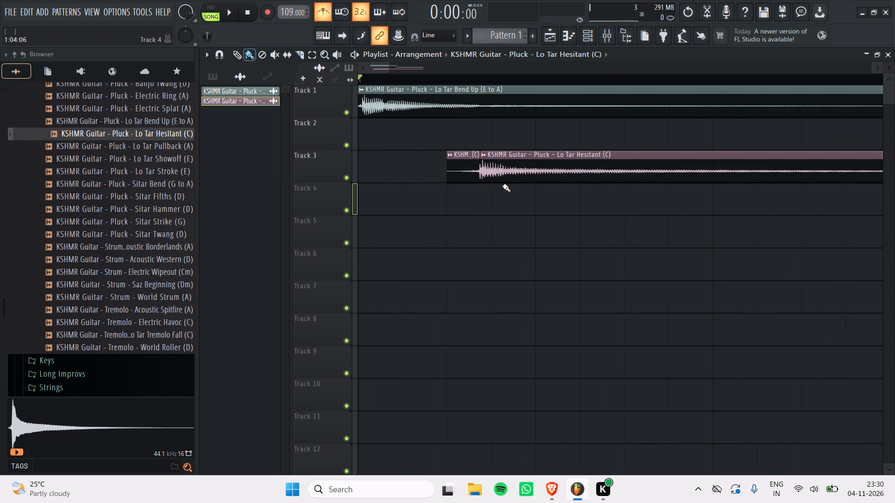
right_click(469, 173)
Play the arrangement from the start to check the timing of the trimmed Lo Tar Hesitant clip.
key("space")
scroll(469, 173, "down", 7, "ctrl")
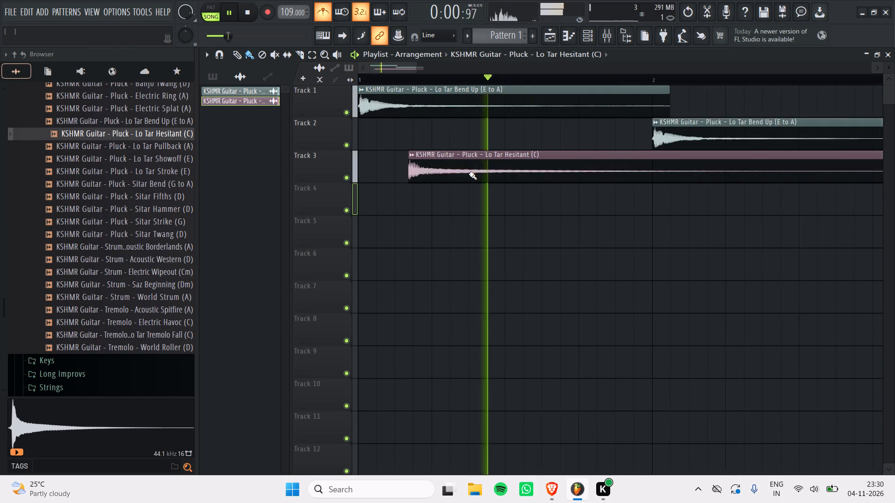
key("space")
key("space")
key("space")
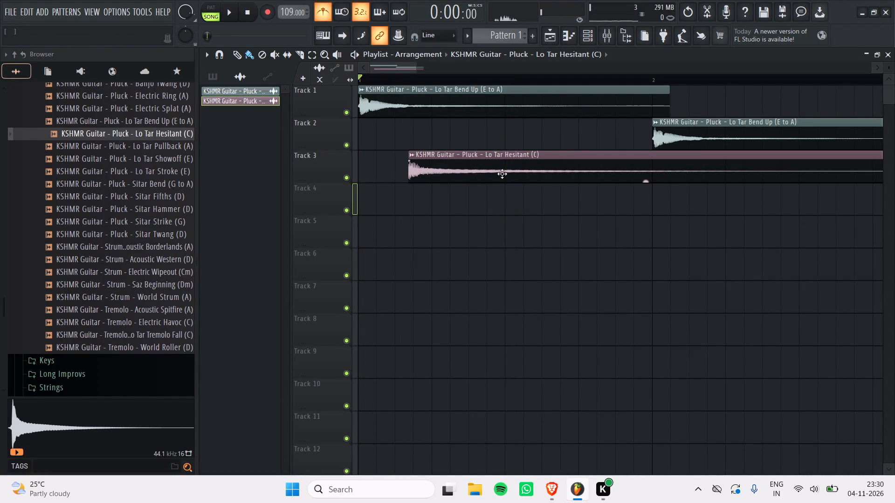
Move the Lo Tar Hesitant clip on Track 3 later to 1:05:00, checking its timing in playback.
left_click_drag(464, 173, 482, 163)
key("space")
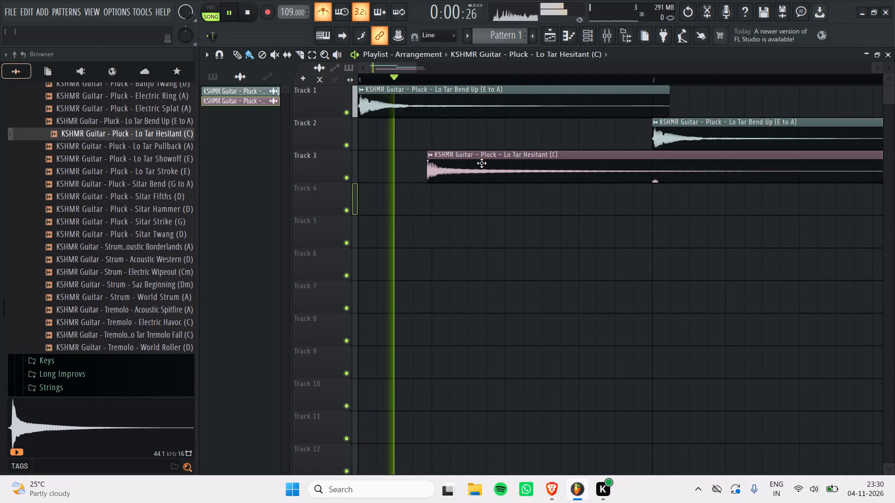
key("space")
key("space")
key("space")
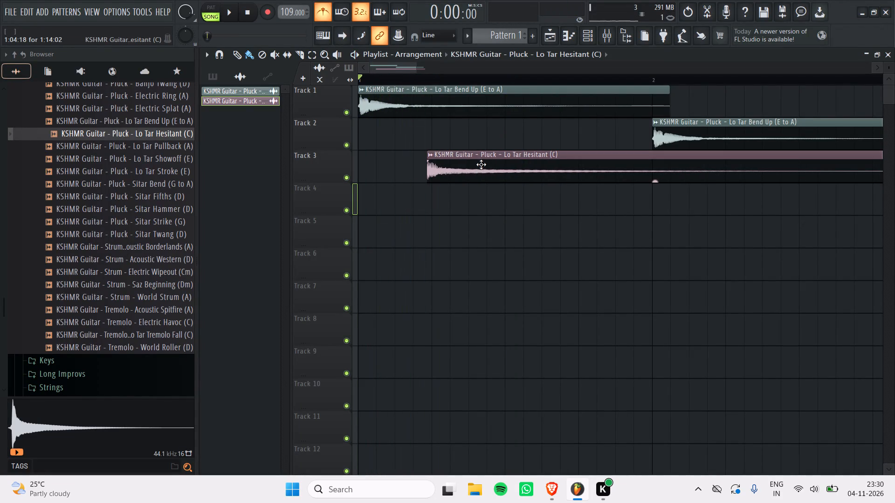
scroll(458, 174, "up", 6, "ctrl")
scroll(407, 170, "up", 8, "ctrl")
left_click_drag(407, 170, 429, 170)
key("space")
scroll(429, 170, "down", 3, "ctrl")
key("space")
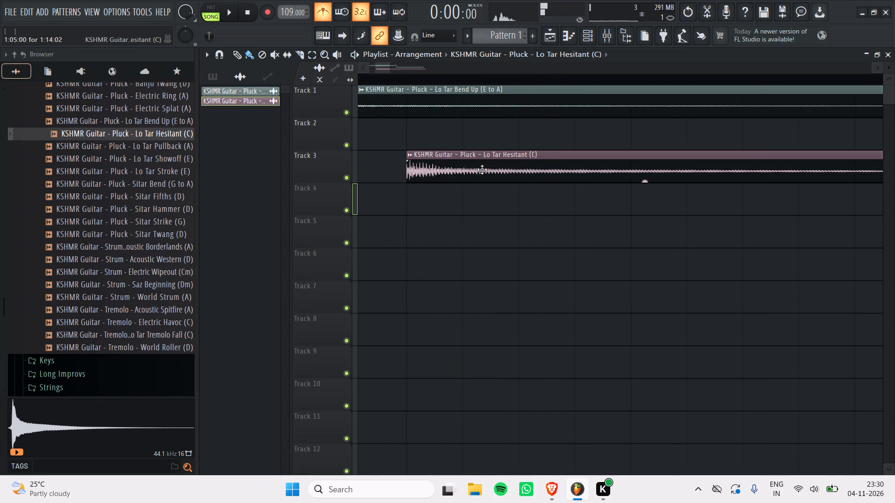
Set the time stretching mode of the Lo Tar Hesitant (C) audio clip to Stretch Pro.
scroll(482, 170, "down", 7, "ctrl")
double_click(481, 171)
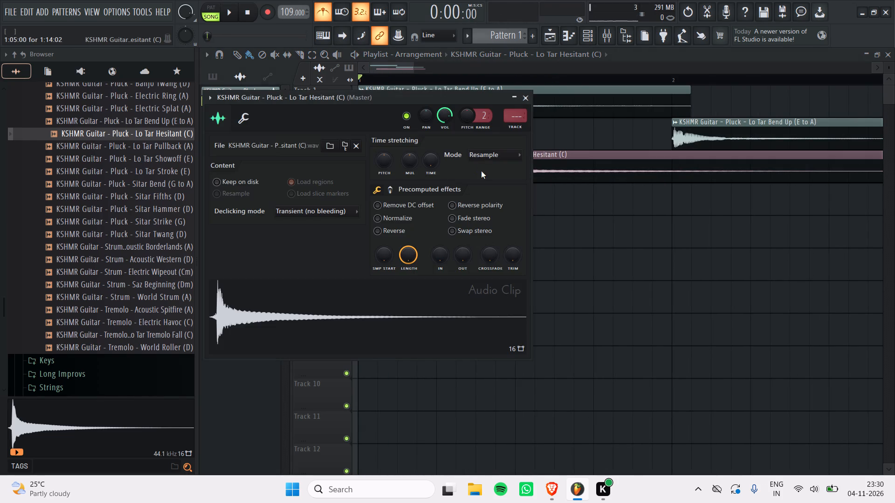
left_click_drag(494, 150, 498, 192)
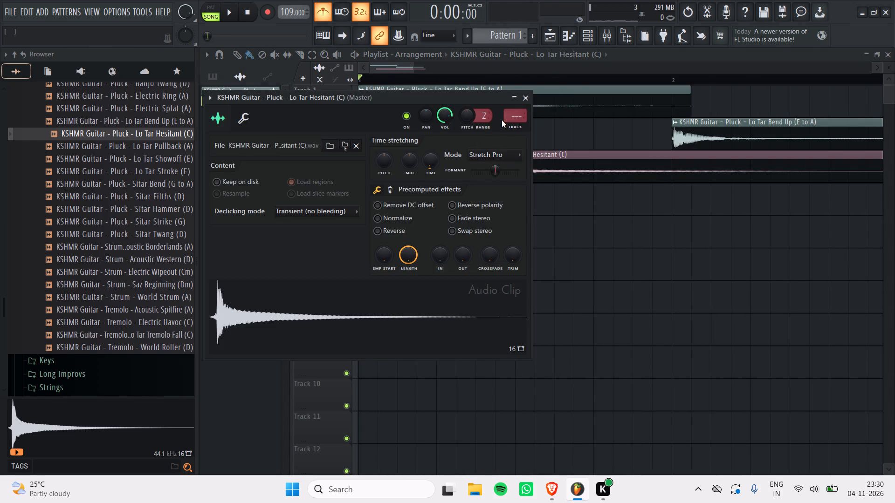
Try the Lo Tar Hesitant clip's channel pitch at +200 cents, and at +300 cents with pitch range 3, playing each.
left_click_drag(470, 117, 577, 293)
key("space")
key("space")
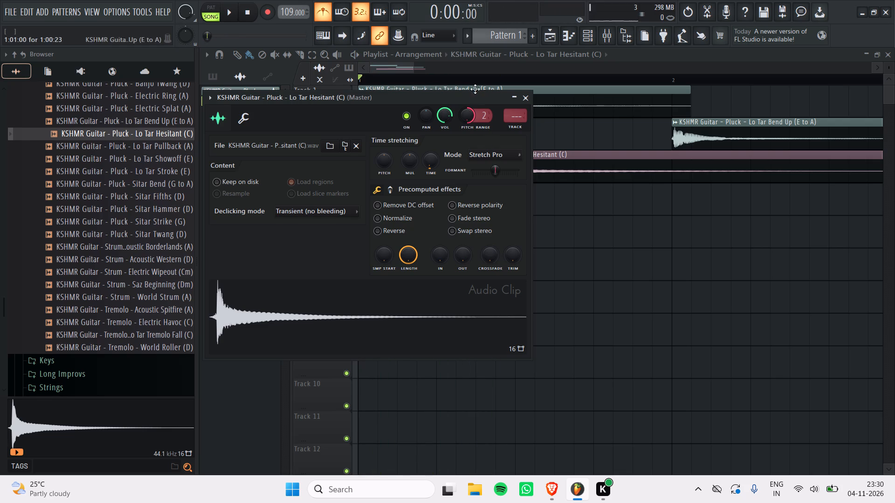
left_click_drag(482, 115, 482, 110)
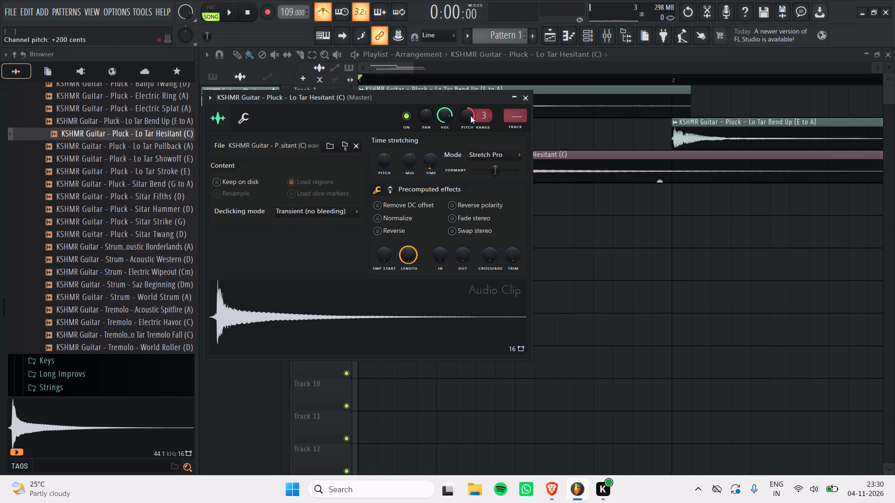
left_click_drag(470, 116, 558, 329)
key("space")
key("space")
Set the Lo Tar Hesitant clip's pitch range to 4 and channel pitch to +400 cents, play it back, and close its settings.
left_click_drag(487, 117, 487, 110)
left_click_drag(469, 119, 540, 391)
left_click_drag(540, 391, 577, 328)
key("space")
key("space")
key("space")
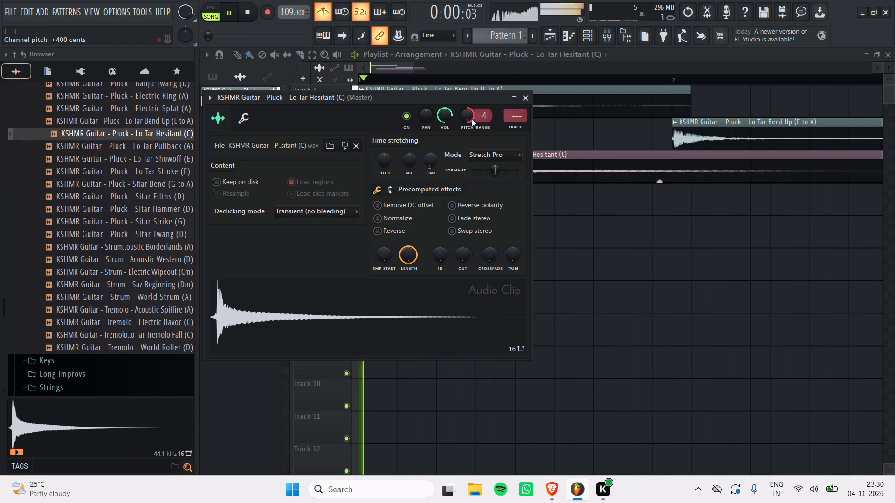
left_click(529, 99)
key("space")
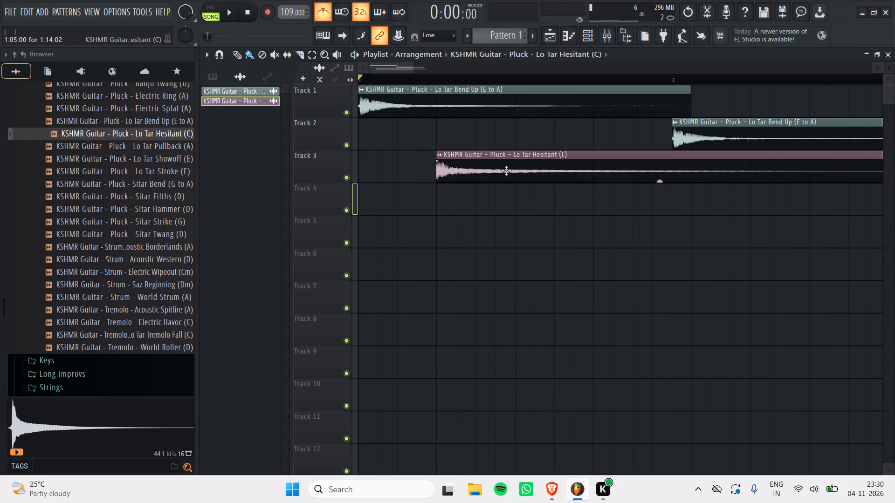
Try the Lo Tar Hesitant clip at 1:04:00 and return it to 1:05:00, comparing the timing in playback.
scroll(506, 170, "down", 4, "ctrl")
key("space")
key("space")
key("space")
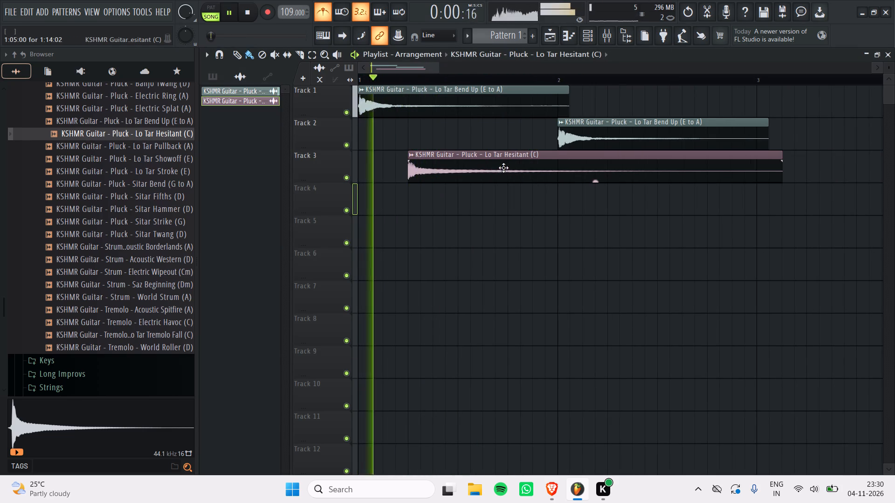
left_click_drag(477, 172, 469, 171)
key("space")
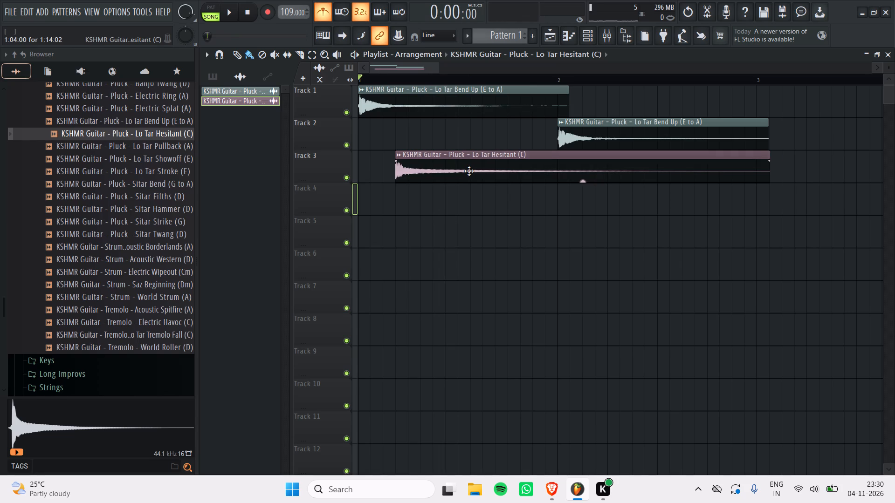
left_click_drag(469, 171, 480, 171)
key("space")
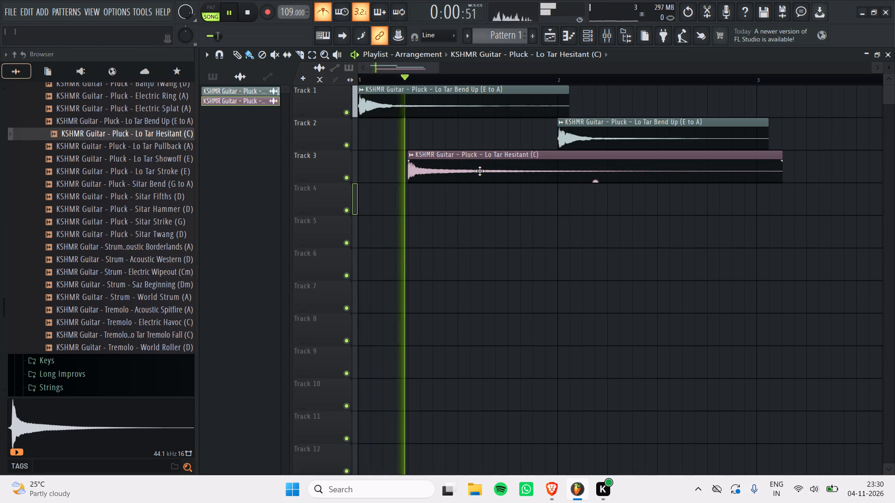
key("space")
Place a second Lo Tar Hesitant (C) clip on Track 4 at about 1:07:00 and play the arrangement.
left_click(444, 170)
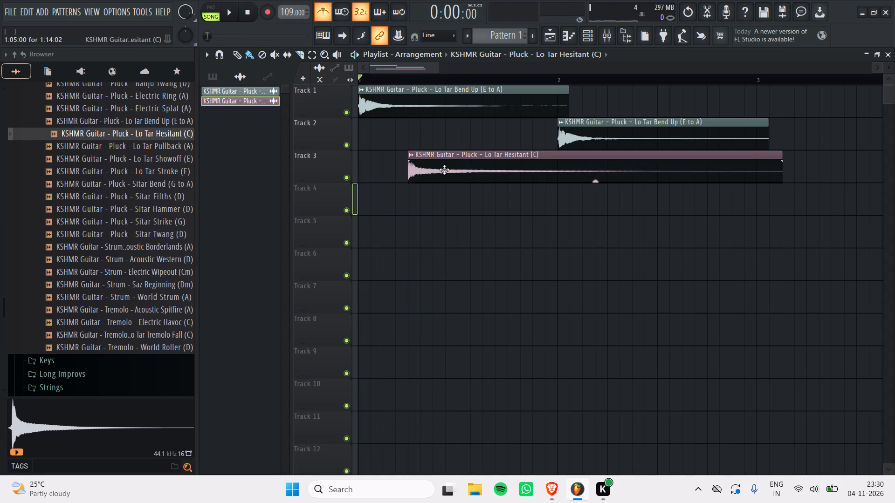
left_click(434, 207)
key("space")
key("space")
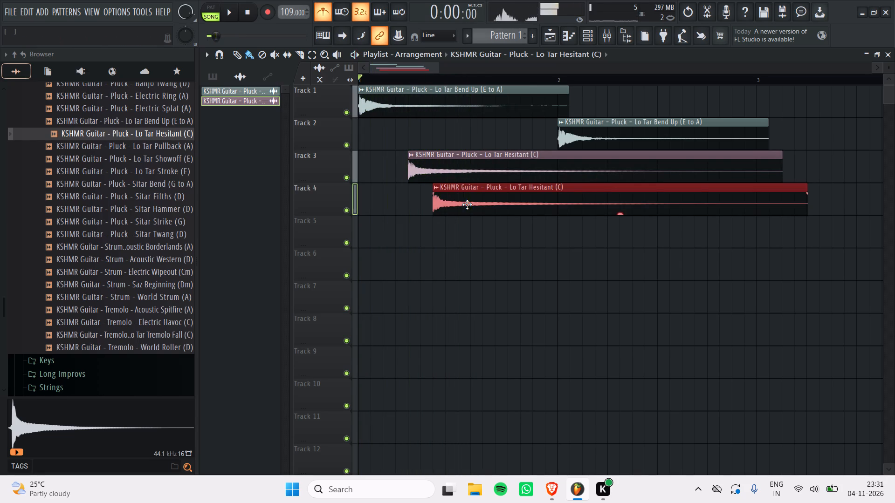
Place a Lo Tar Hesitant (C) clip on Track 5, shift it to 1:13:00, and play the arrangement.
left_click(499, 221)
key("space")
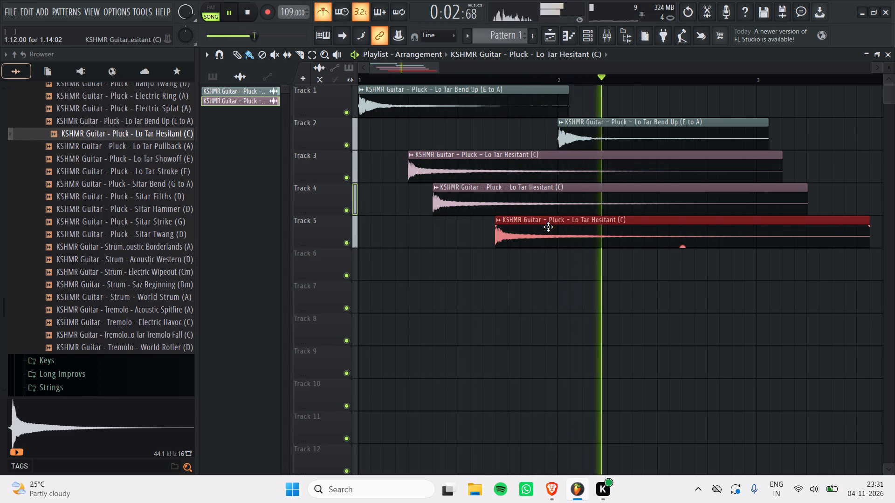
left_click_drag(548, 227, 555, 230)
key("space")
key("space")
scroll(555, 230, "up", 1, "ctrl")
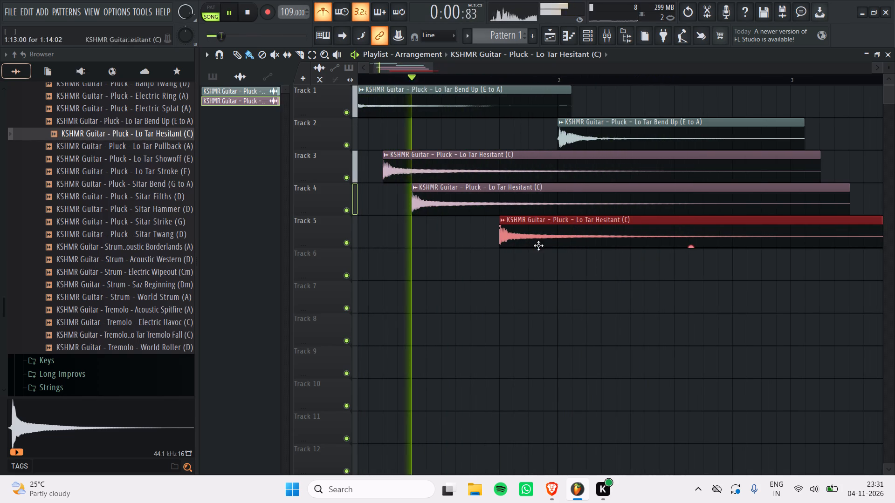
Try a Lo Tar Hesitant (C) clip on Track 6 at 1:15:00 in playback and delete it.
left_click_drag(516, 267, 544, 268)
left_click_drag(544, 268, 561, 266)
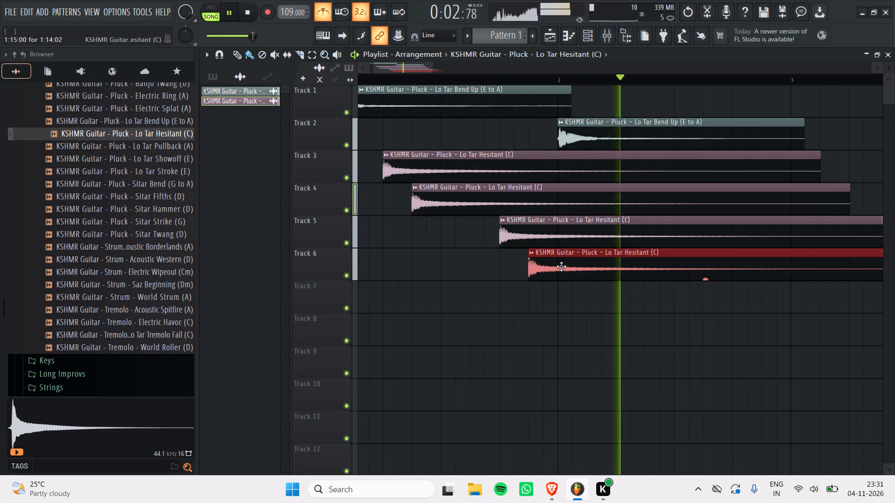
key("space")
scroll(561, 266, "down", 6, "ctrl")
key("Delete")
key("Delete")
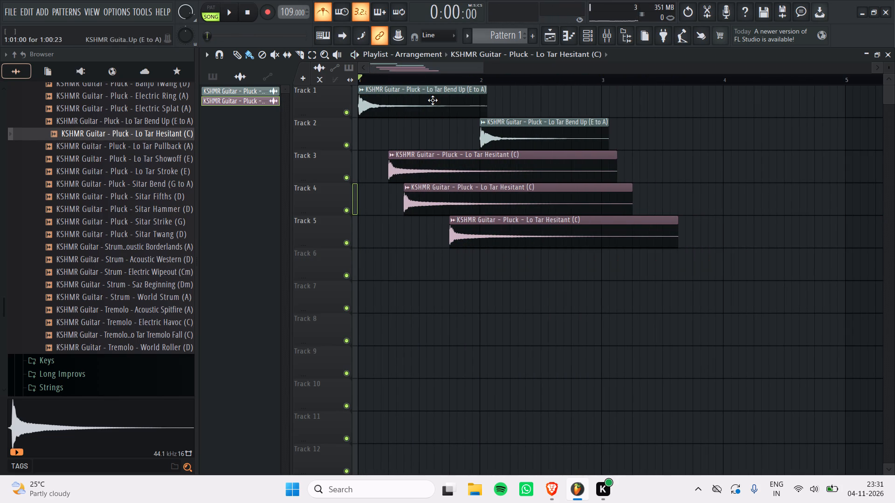
Clear the playlist by deleting all the Lo Tar clips on Tracks 1 to 5.
left_click(475, 404)
right_click(498, 402)
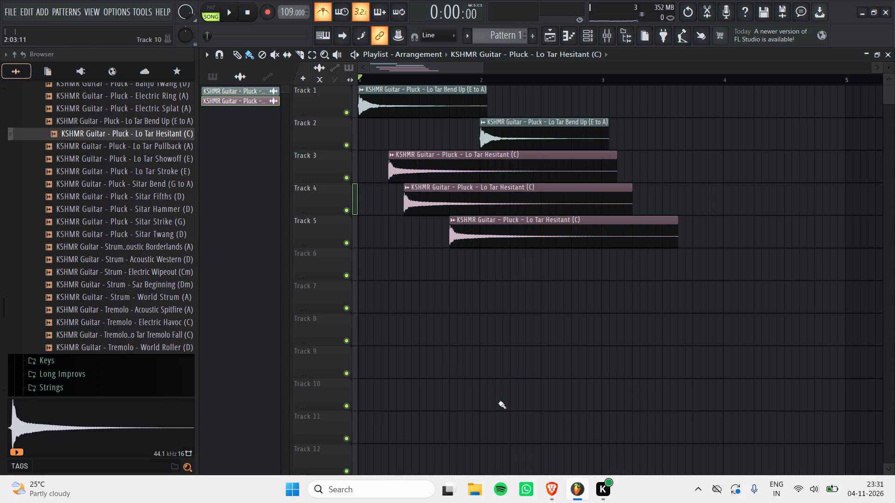
key("e")
left_click_drag(704, 304, 344, 103)
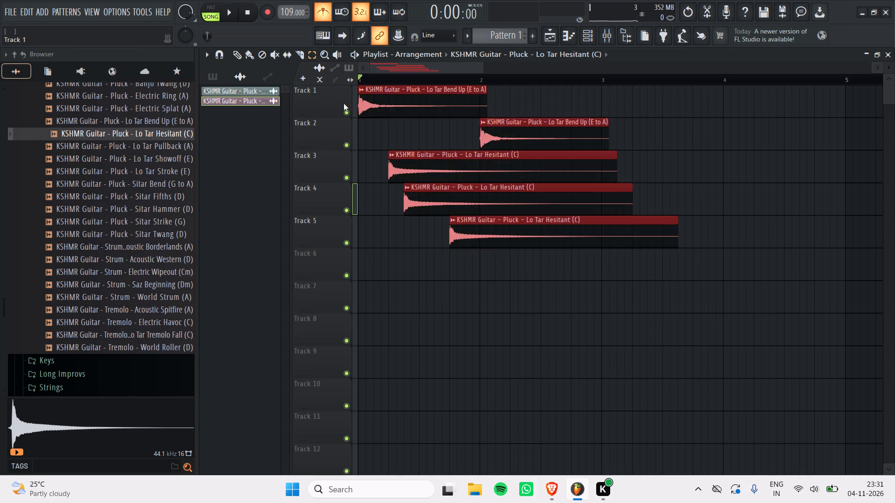
key("Delete")
Audition the Lo Tar Slither (Am) lick and collapse the Guitar One Shots folder.
scroll(101, 225, "up", 1)
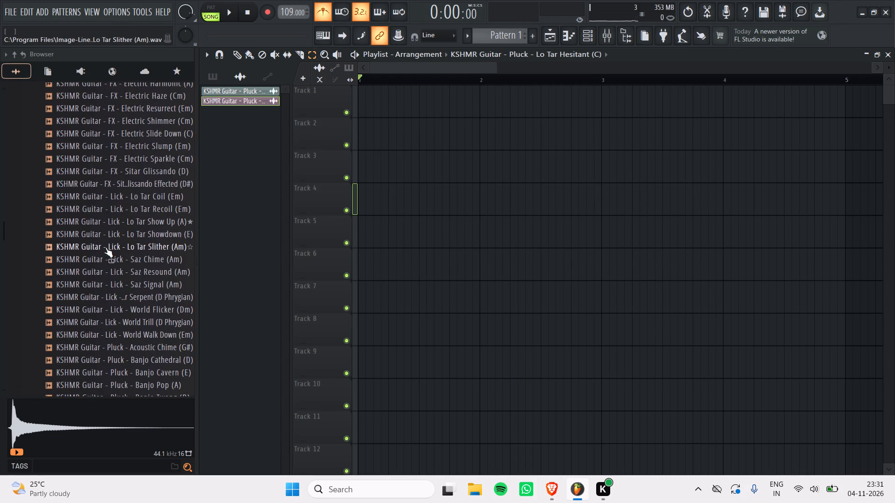
left_click(105, 247)
scroll(105, 247, "up", 1)
scroll(106, 283, "down", 1)
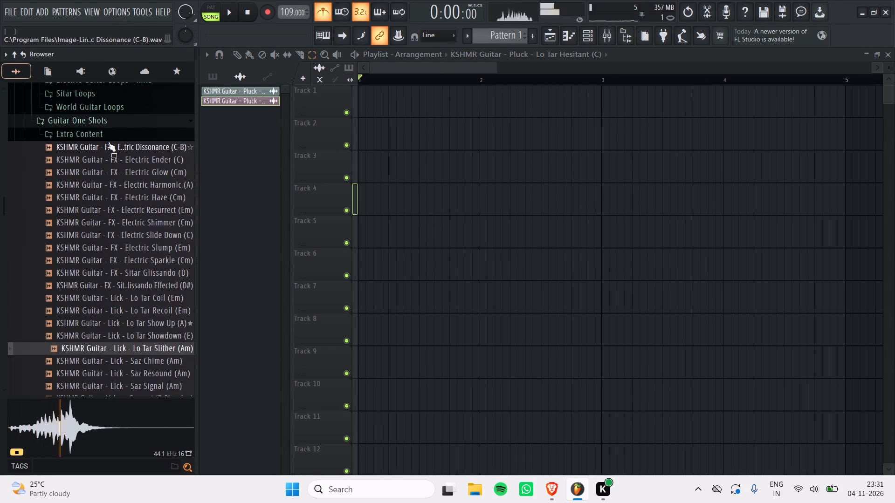
left_click(108, 128)
left_click(108, 128)
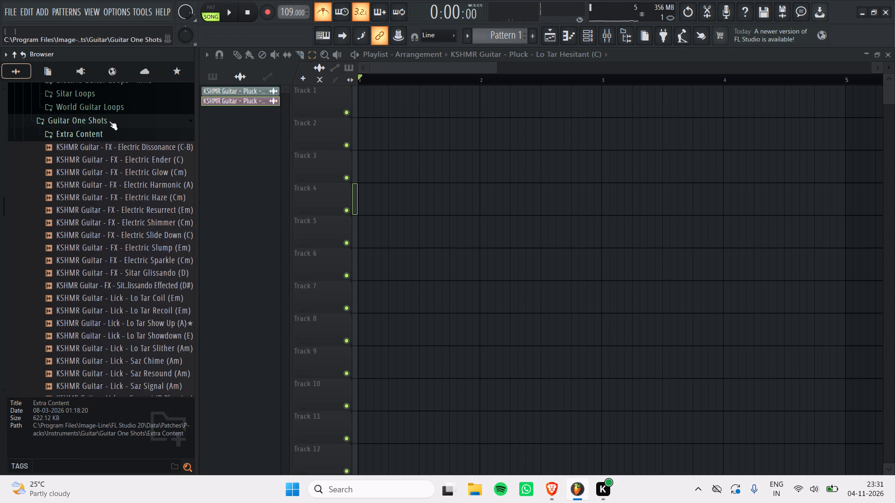
left_click(109, 131)
left_click(98, 126)
Audition samples in Electric Guitar Loops - Main, including California, Golden Full, Drifter and Lovestruck, and collapse the folder.
scroll(98, 137, "up", 1)
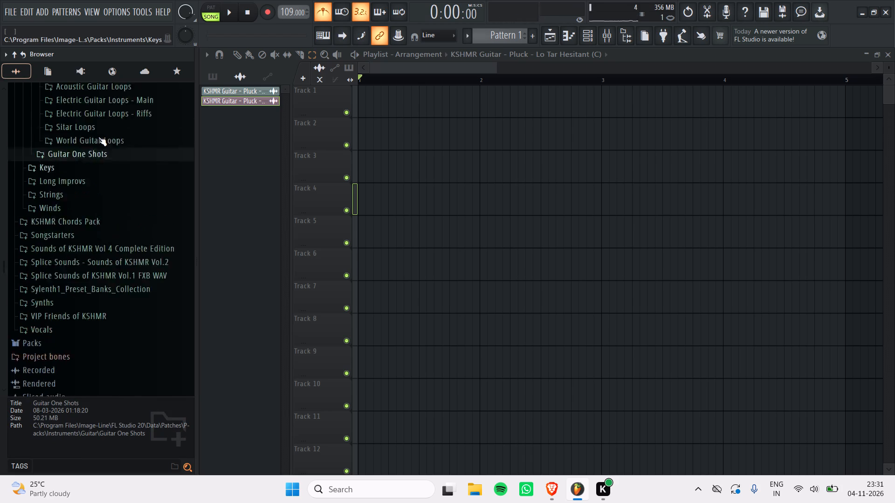
scroll(98, 137, "up", 1)
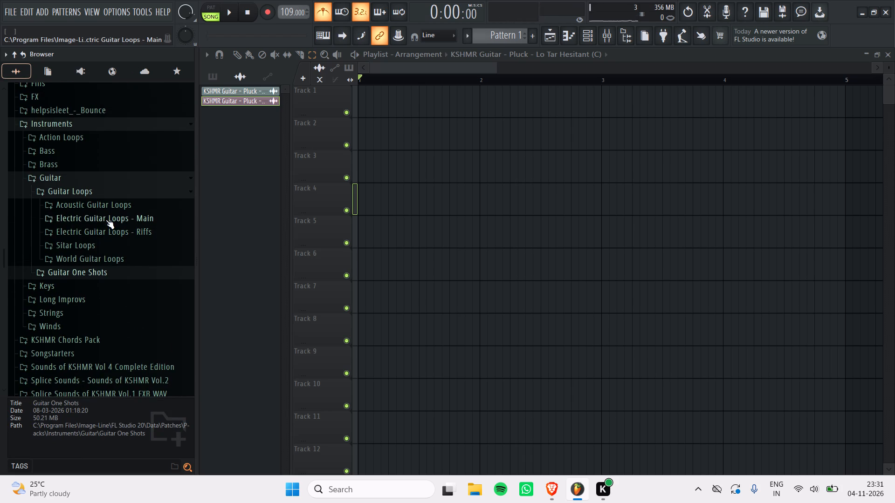
left_click(108, 221)
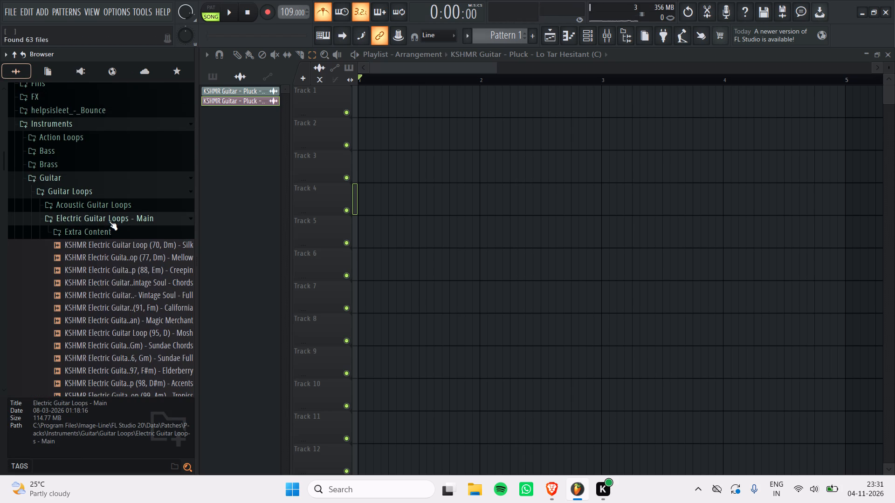
left_click(109, 221)
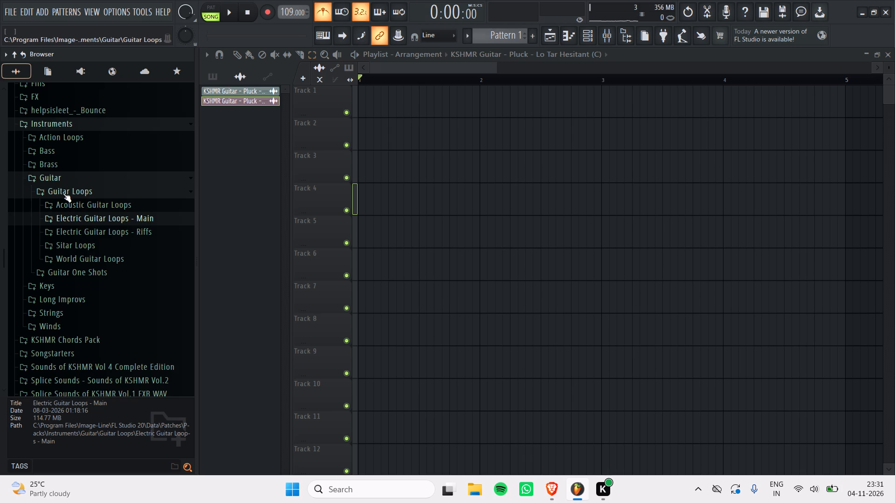
left_click(103, 207)
left_click(103, 207)
left_click(103, 218)
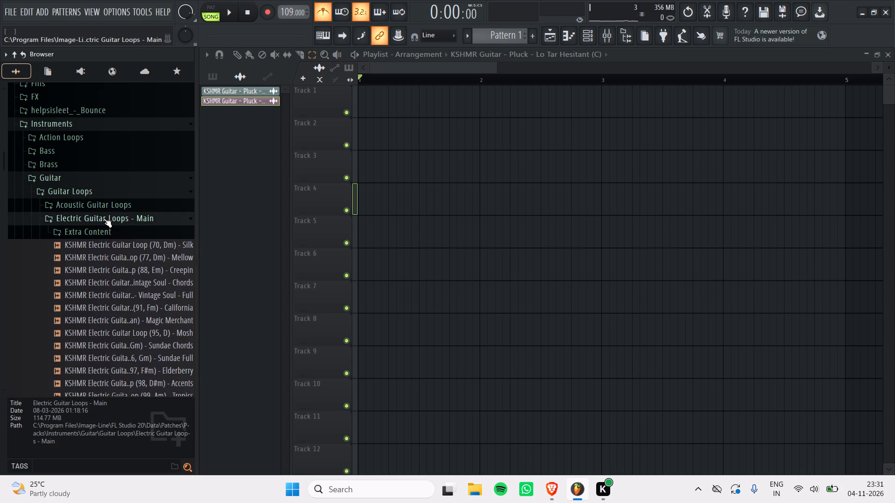
left_click(106, 306)
scroll(106, 306, "down", 1)
left_click(127, 223)
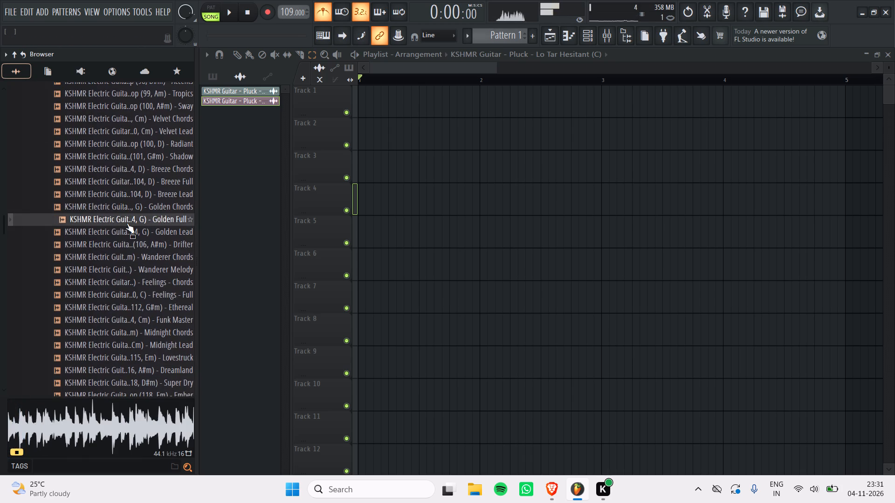
left_click(125, 248)
scroll(125, 248, "down", 1)
left_click(141, 214)
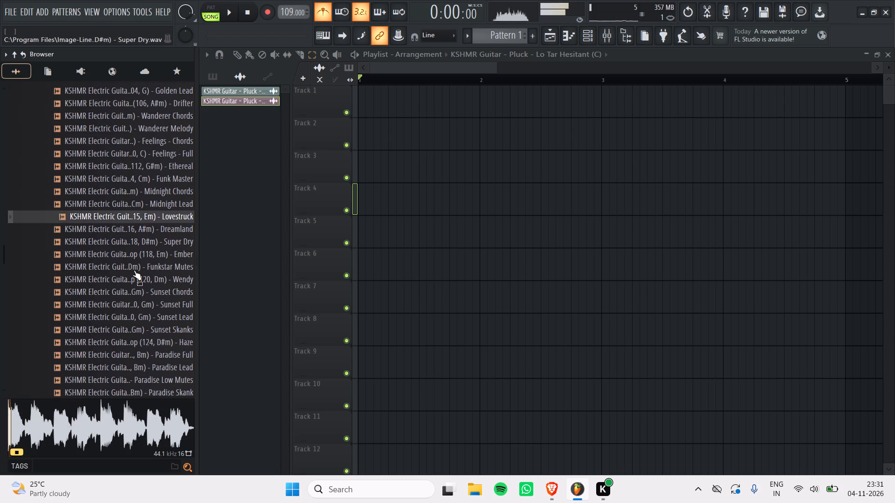
left_click(134, 272)
left_click(129, 222)
scroll(129, 222, "up", 1)
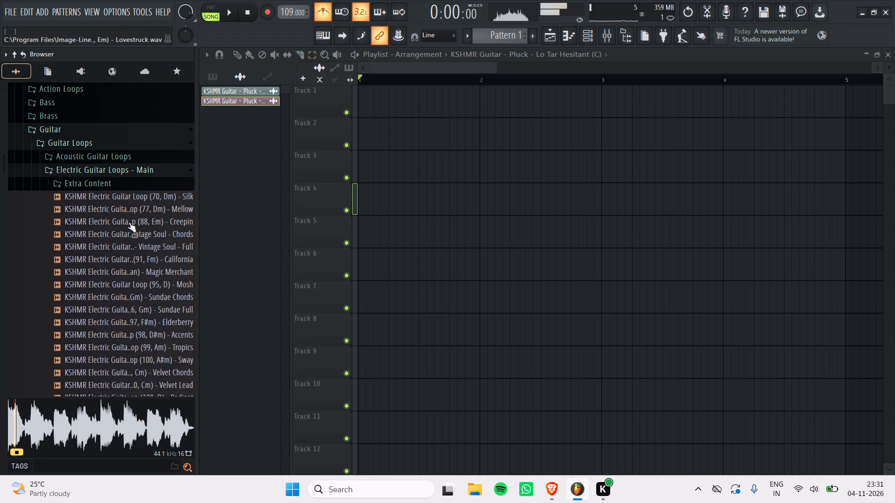
scroll(129, 222, "up", 1)
left_click(95, 209)
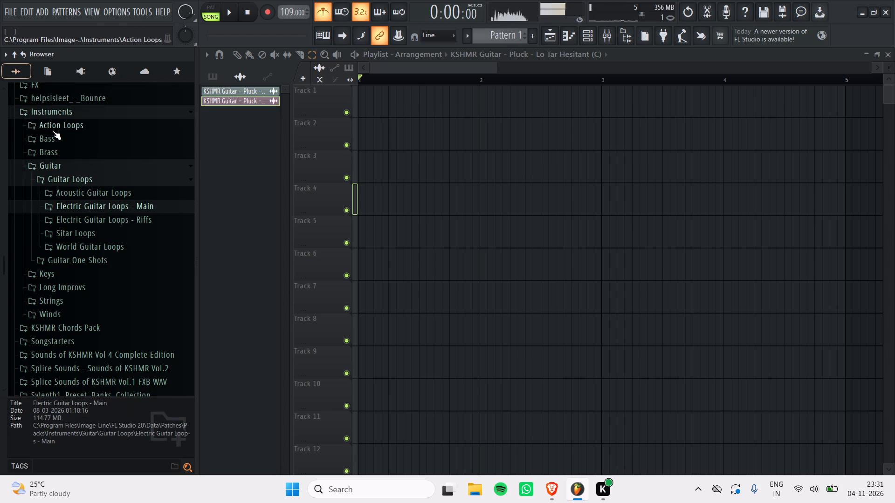
Expand the Action Loops folder and audition the guitar loops in order from Guitar Bhussi (120, D) to Guitar Stealth (87, C#m).
left_click(53, 131)
key("space")
key("space")
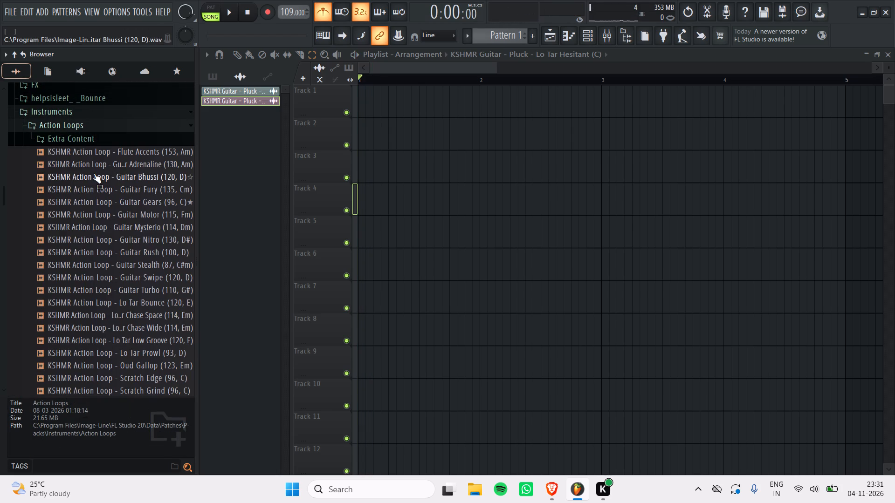
left_click(94, 173)
key("Down")
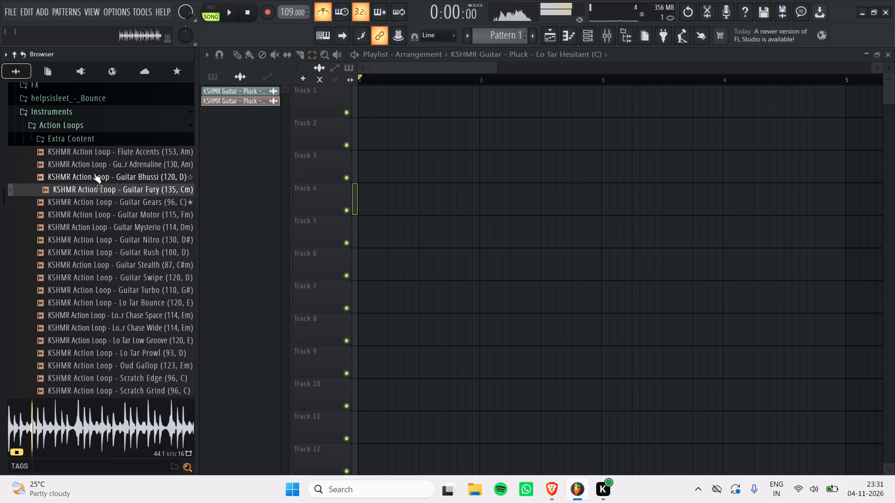
key("Down")
key("Down")
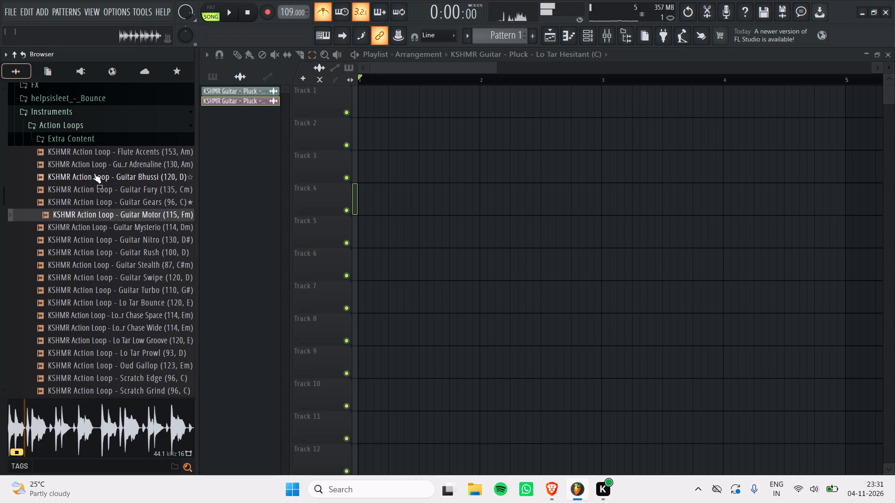
key("Down")
key("Down")
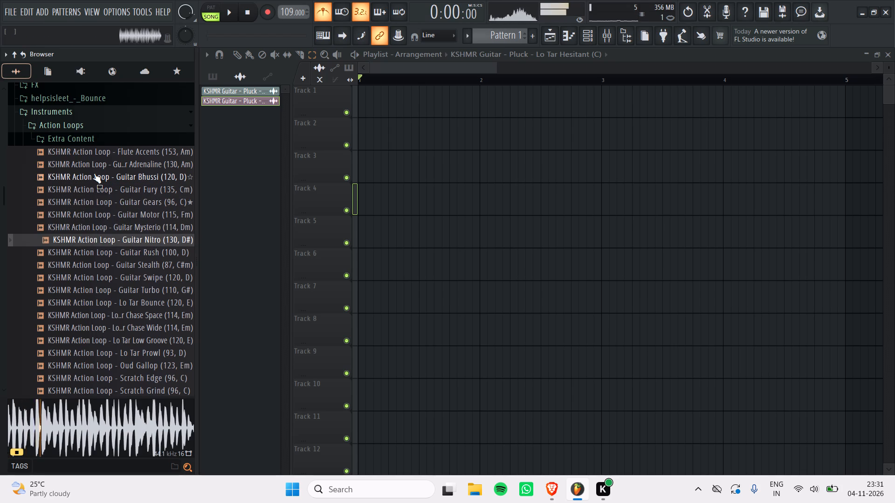
key("Down")
key("Down")
Audition the Guitar Swipe (120, D) and Guitar Turbo (110, G#) action loops, replaying each.
scroll(94, 173, "down", 1)
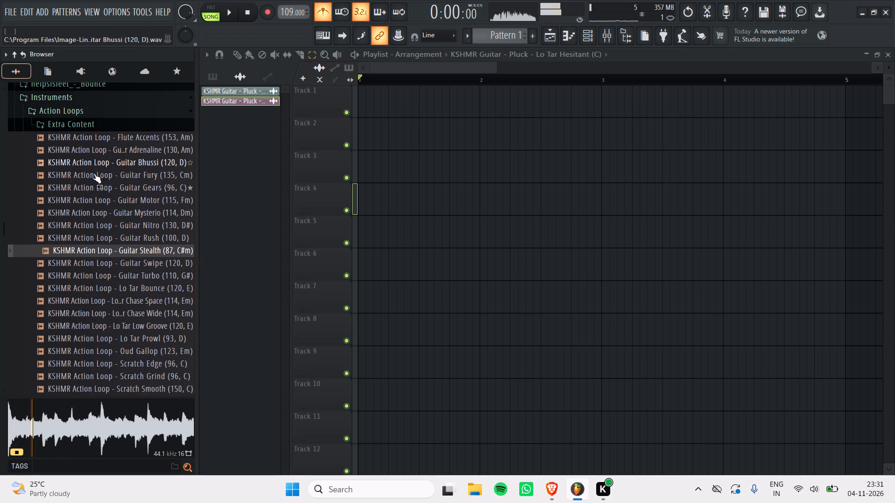
scroll(94, 173, "down", 2)
key("Down")
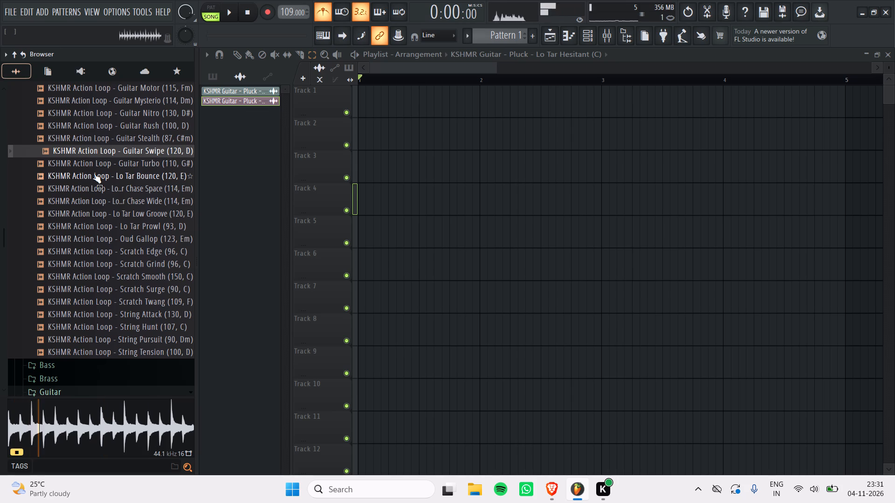
key("space")
key("space")
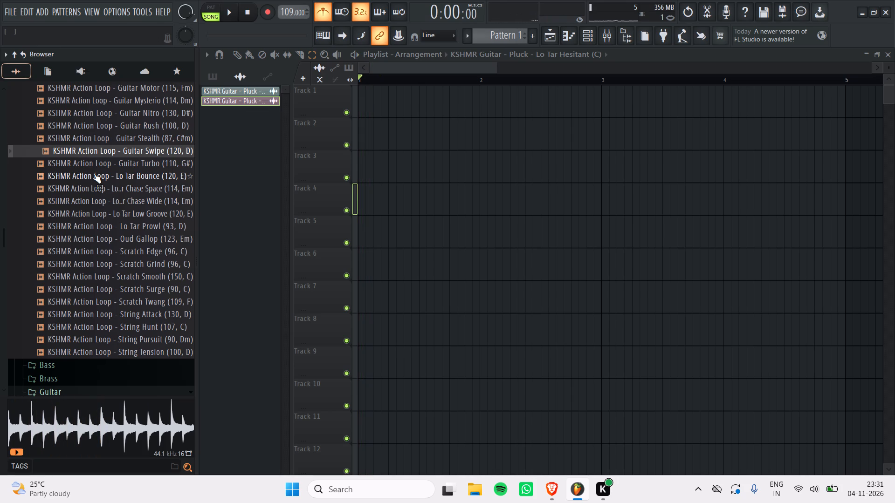
left_click(118, 148)
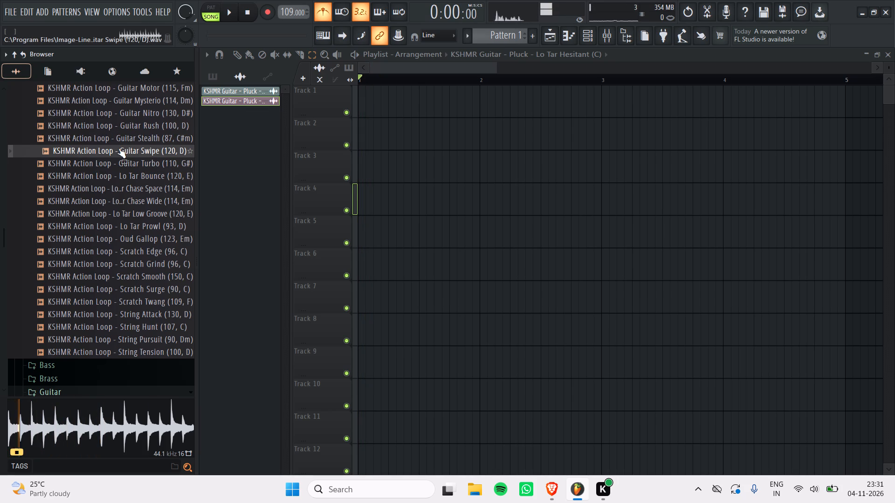
key("space")
key("space")
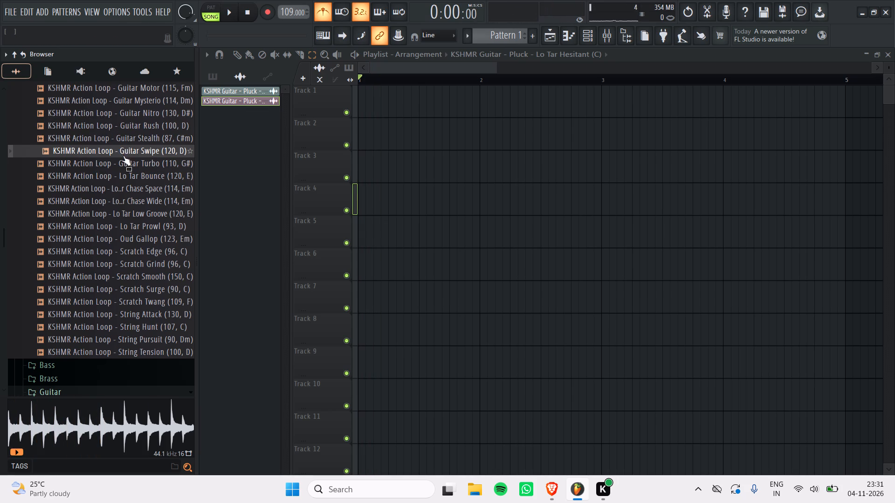
left_click(131, 164)
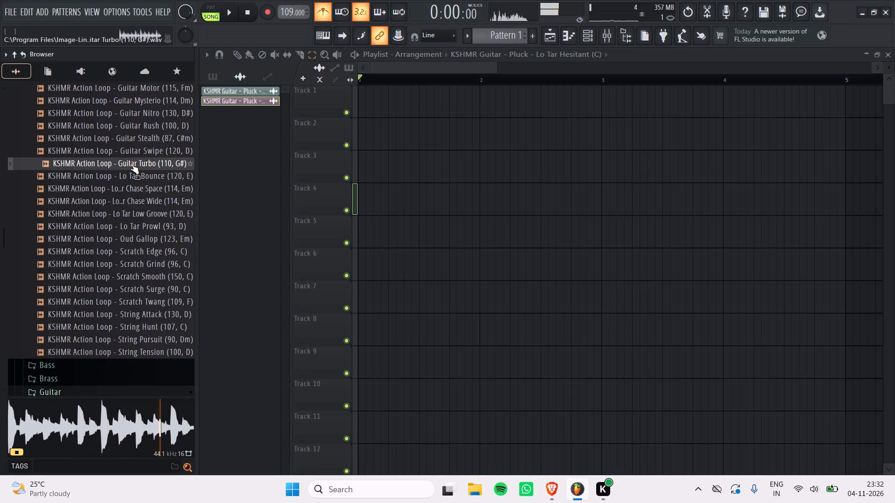
key("space")
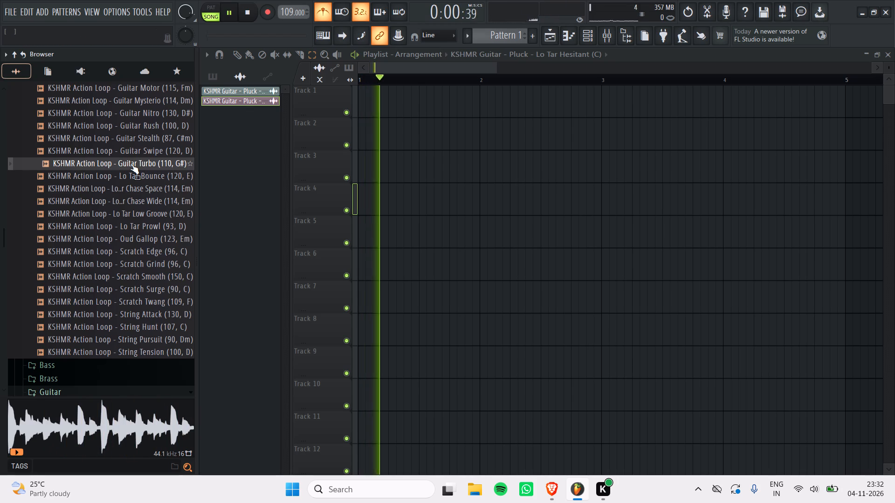
key("space")
left_click(131, 164)
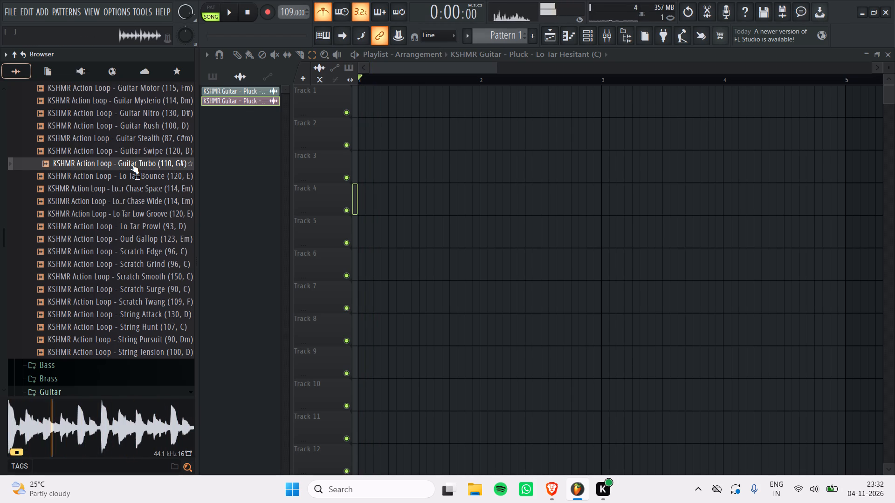
key("space")
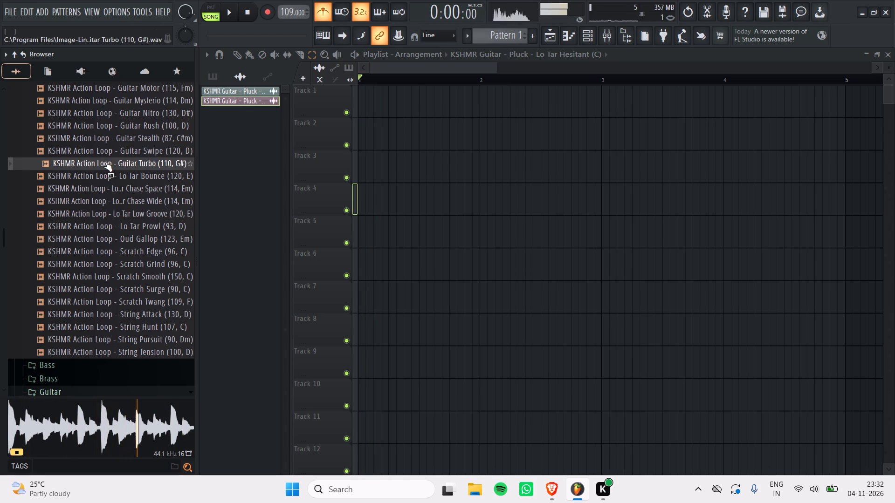
Audition the Lo Tar action loops from Lo Tar Bounce (120, E) to Lo Tar Prowl (93, D), plus Oud Gallop (123, Em).
key("Down")
key("space")
key("space")
double_click(109, 175)
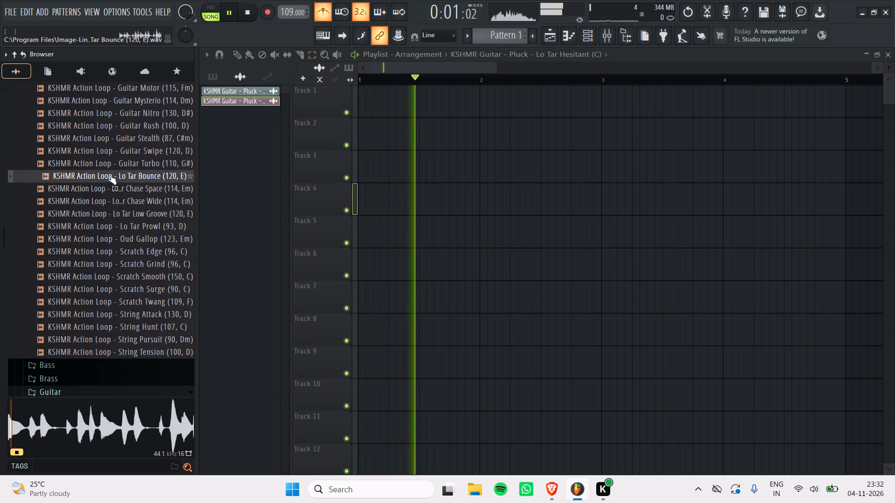
key("space")
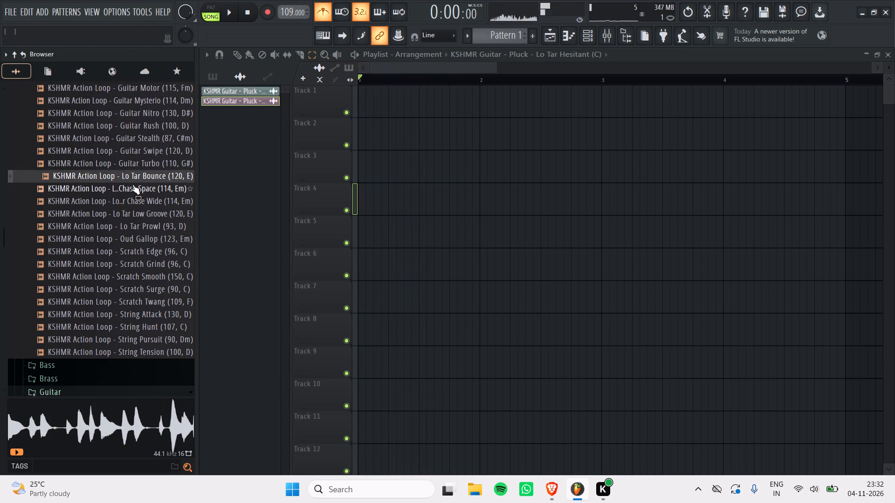
left_click(148, 183)
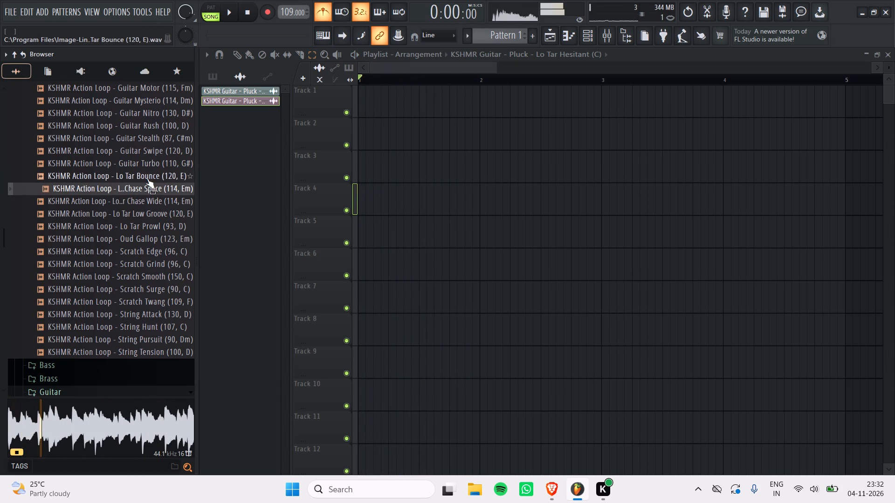
left_click(155, 205)
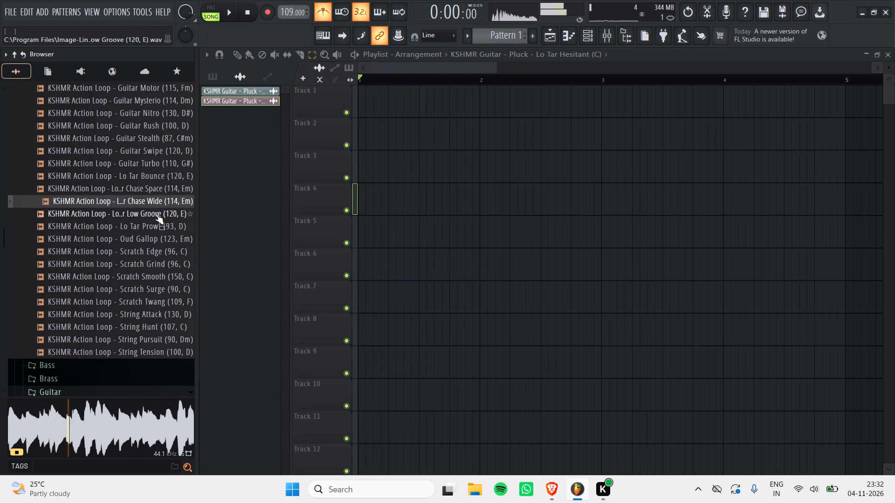
left_click(156, 214)
left_click(158, 230)
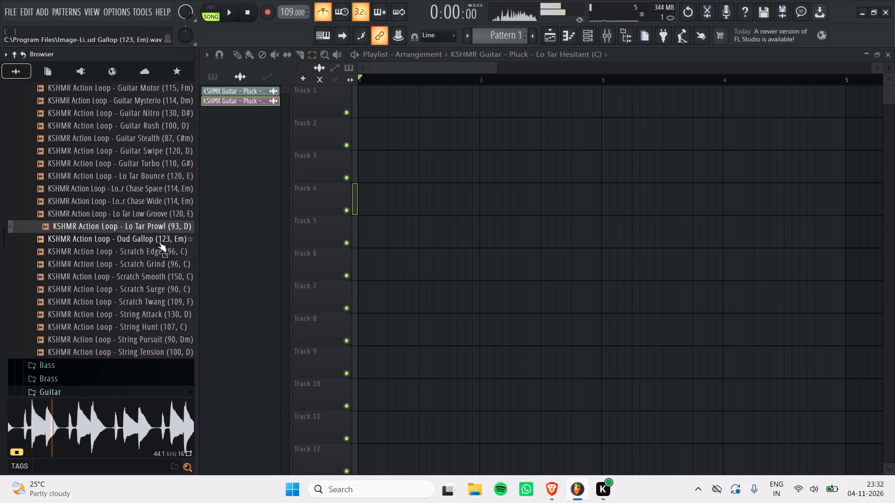
left_click(159, 242)
Audition the Scratch and String action loops in order from Scratch Edge (96, C) to String Tension (100, D).
left_click(160, 254)
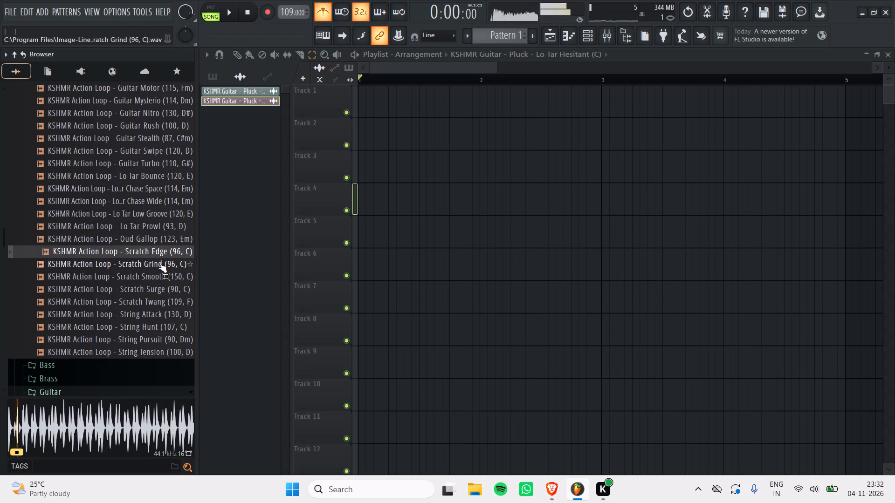
left_click(159, 263)
left_click(160, 279)
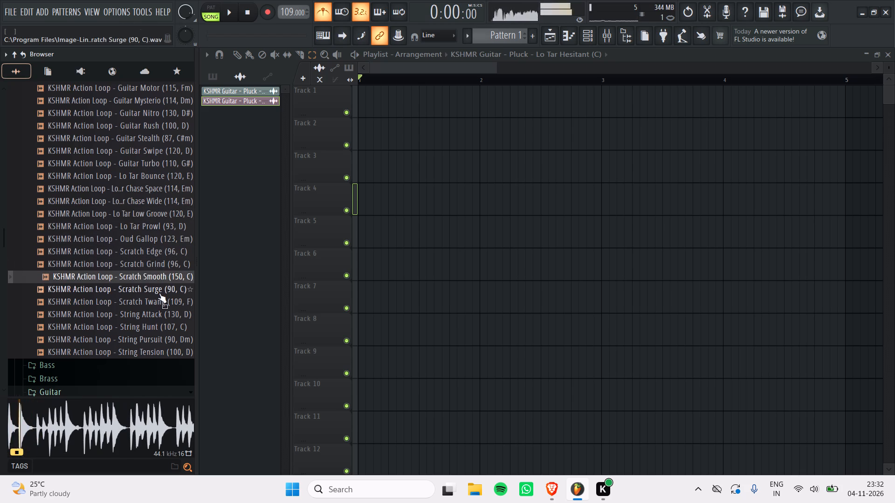
left_click(159, 295)
left_click(160, 306)
left_click(161, 320)
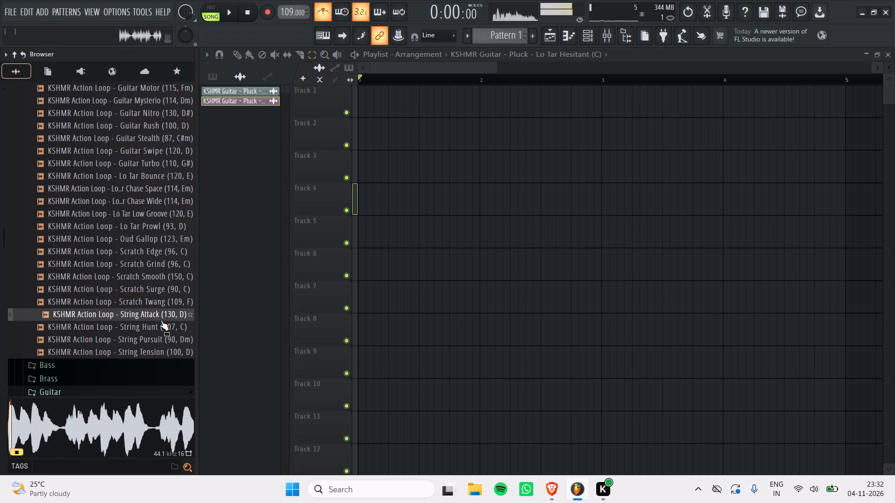
left_click(161, 328)
left_click(163, 344)
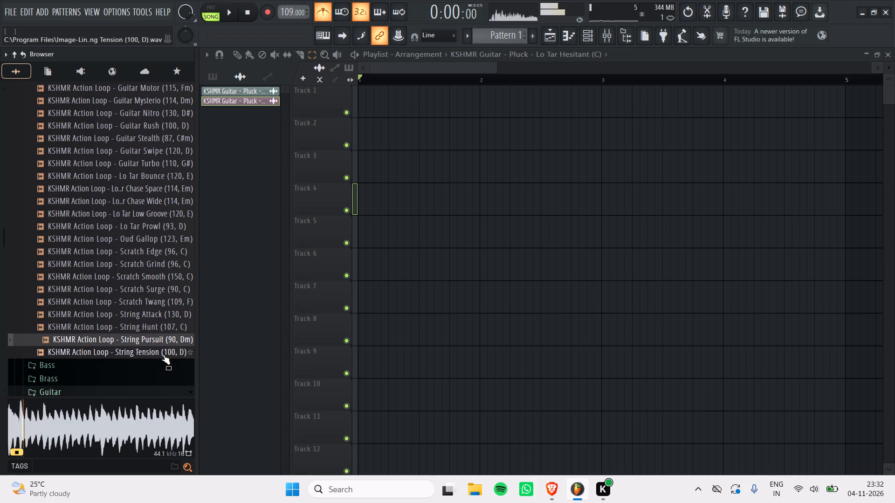
left_click(163, 354)
Collapse the Instruments folder and expand Instruments > Acoustic Textures inside Sounds of KSHMR Vol 4 Complete Edition.
scroll(132, 267, "up", 1)
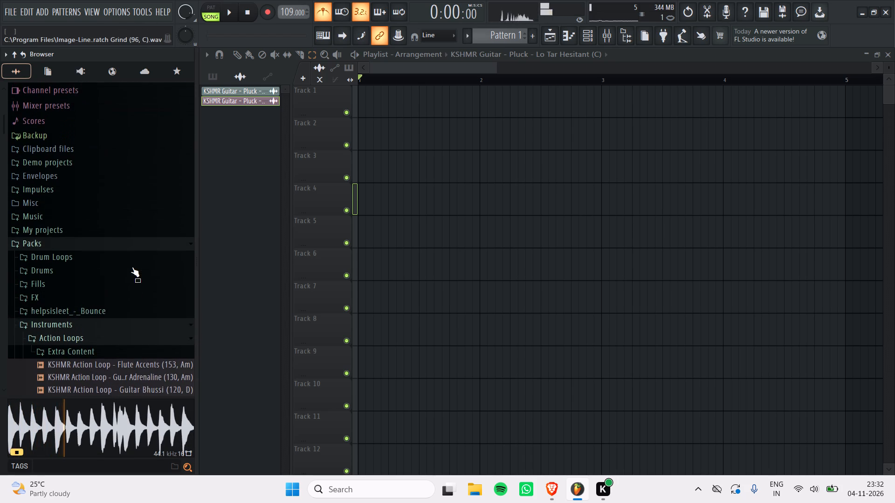
left_click(97, 329)
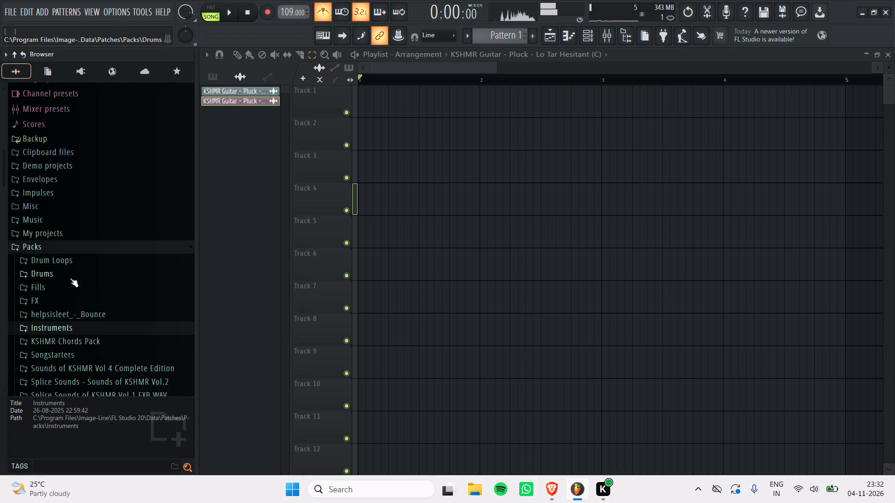
scroll(70, 278, "down", 1)
left_click(148, 177)
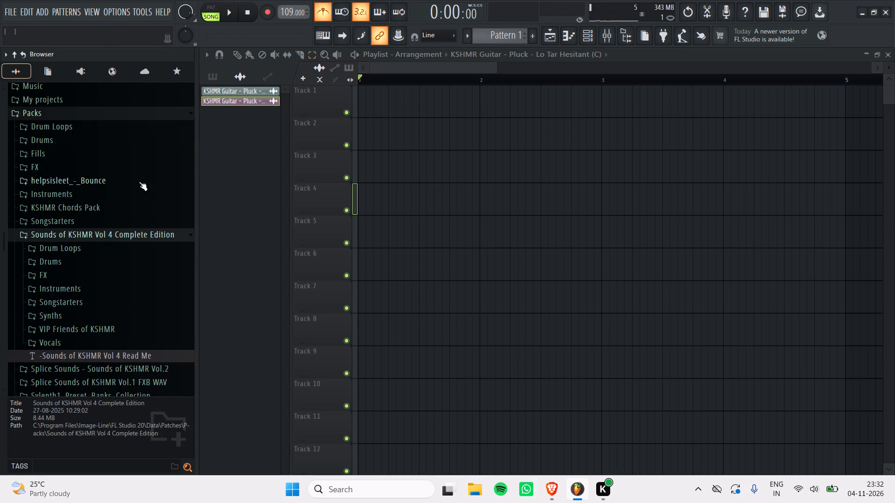
left_click(67, 290)
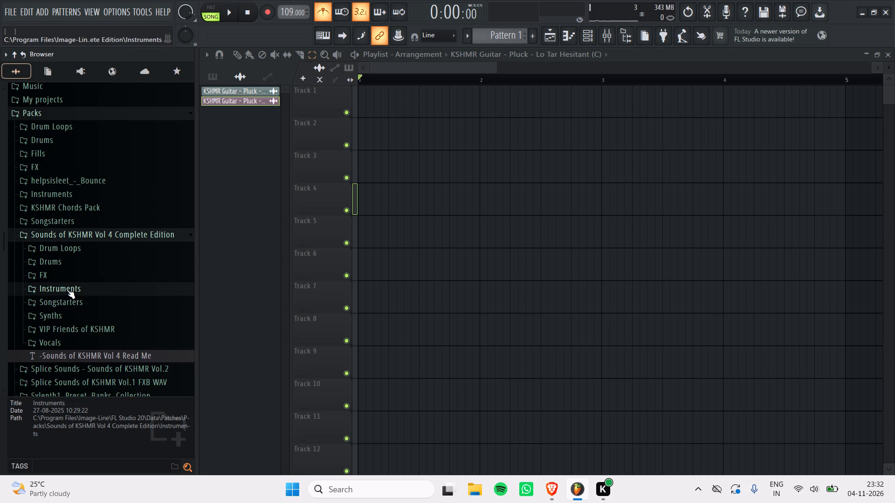
left_click(85, 303)
Audition several Acoustic Texture samples, including 01 (90, Bm) and 05 (95, Fm), and collapse the folder.
left_click(85, 312)
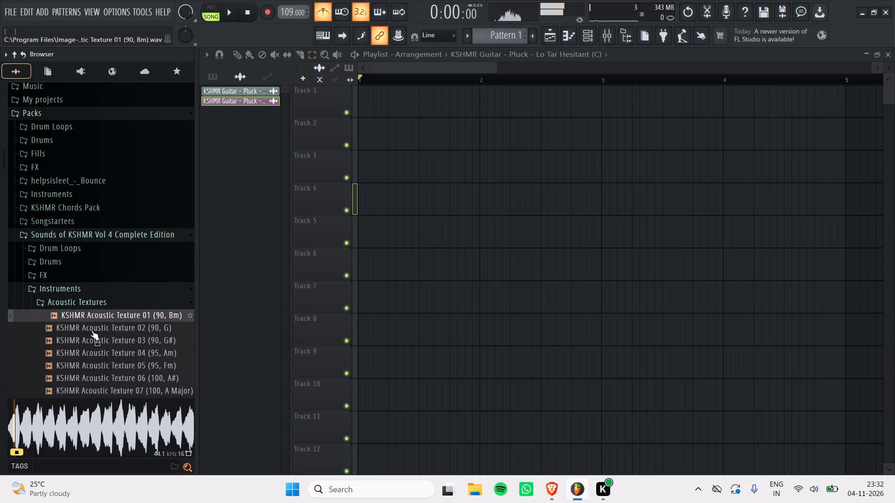
scroll(91, 330, "down", 1)
left_click(113, 241)
left_click(113, 177)
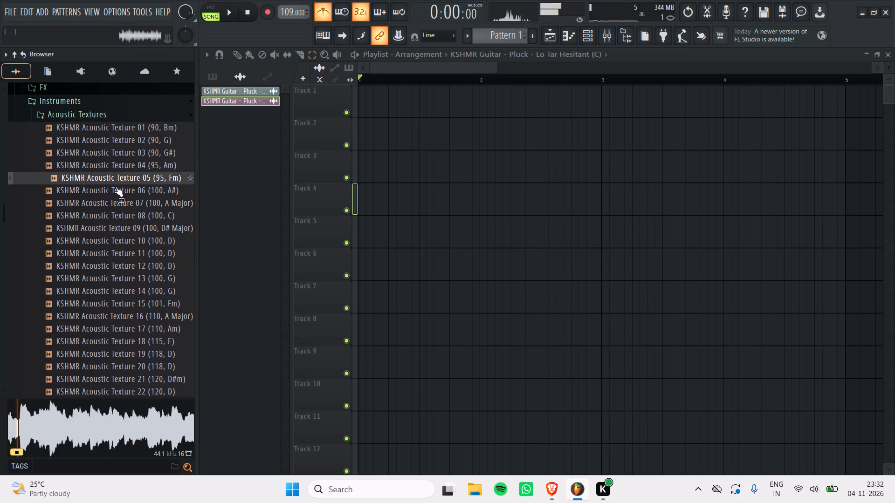
left_click(118, 194)
left_click(118, 224)
left_click(101, 117)
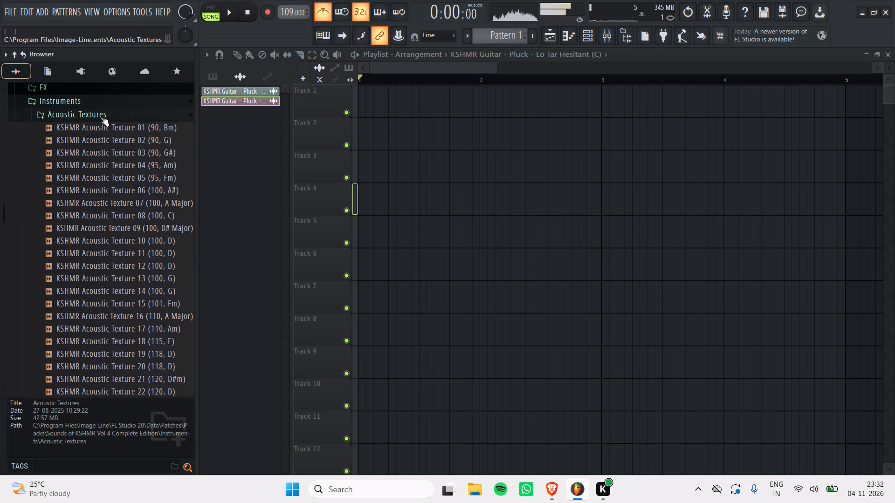
Expand the Vol 4 Action Loops folder and audition loops 03 (Acoustic Guitar) and 05 (Pluck), replaying 03.
left_click(97, 132)
left_click(95, 168)
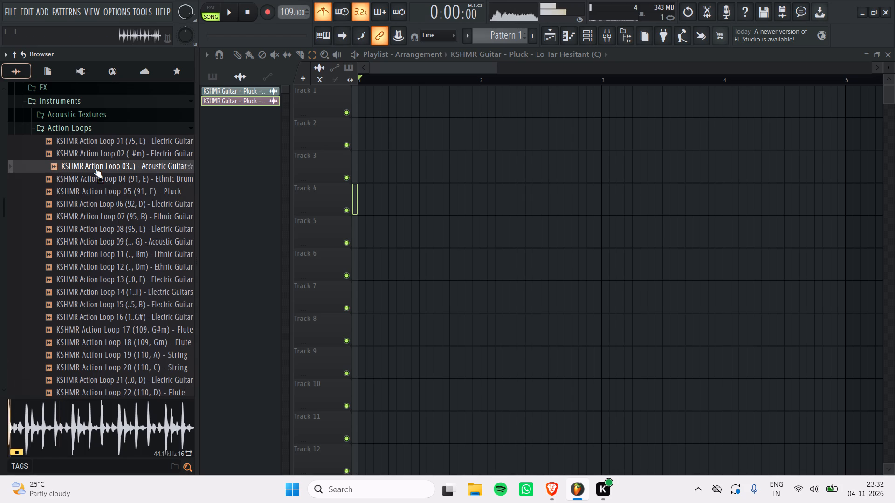
left_click(96, 194)
left_click(99, 168)
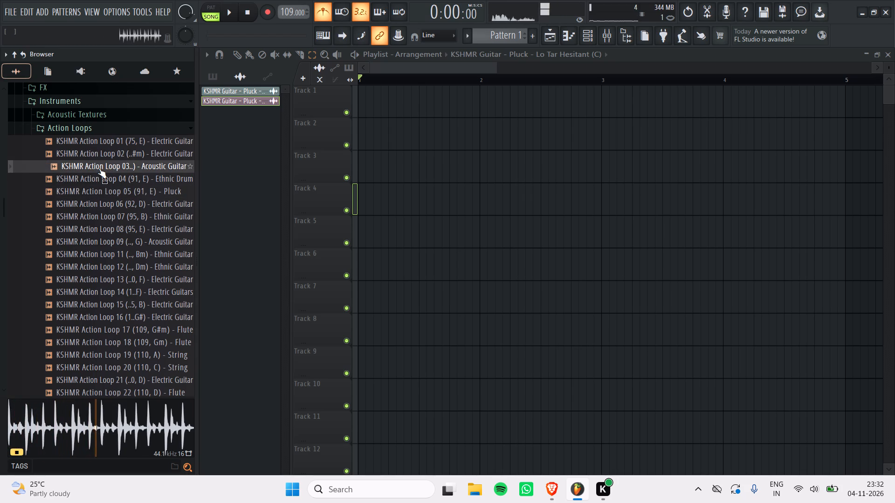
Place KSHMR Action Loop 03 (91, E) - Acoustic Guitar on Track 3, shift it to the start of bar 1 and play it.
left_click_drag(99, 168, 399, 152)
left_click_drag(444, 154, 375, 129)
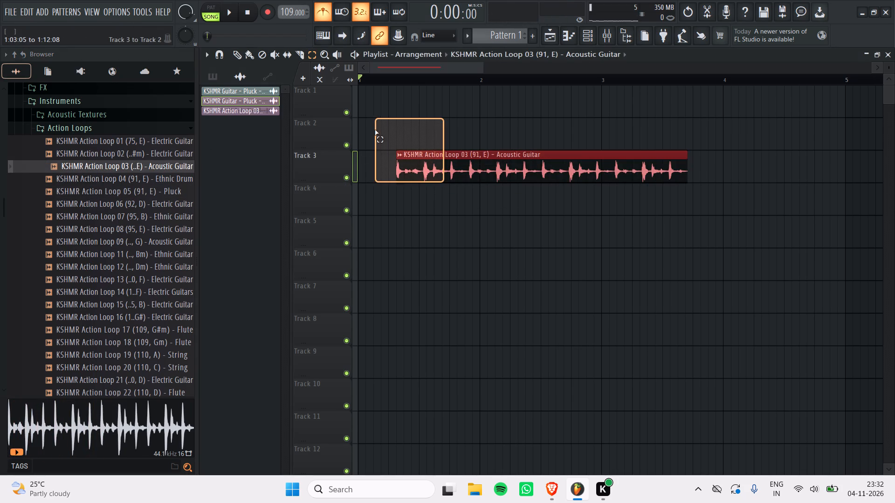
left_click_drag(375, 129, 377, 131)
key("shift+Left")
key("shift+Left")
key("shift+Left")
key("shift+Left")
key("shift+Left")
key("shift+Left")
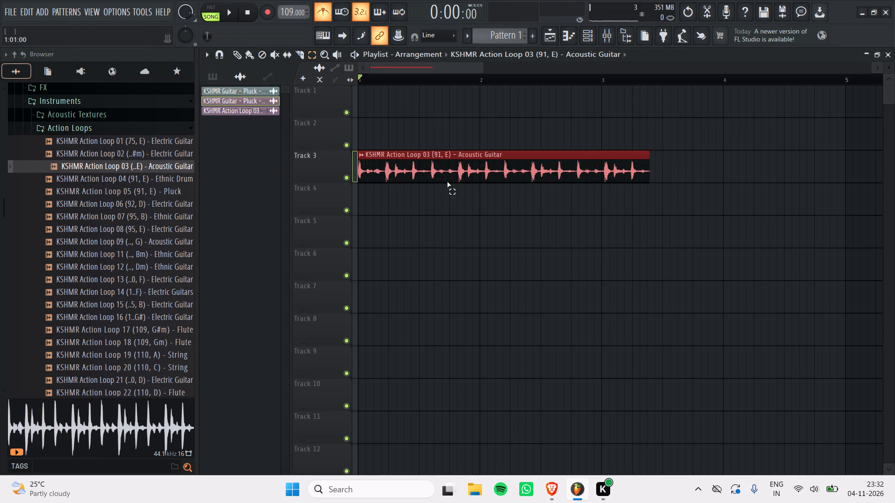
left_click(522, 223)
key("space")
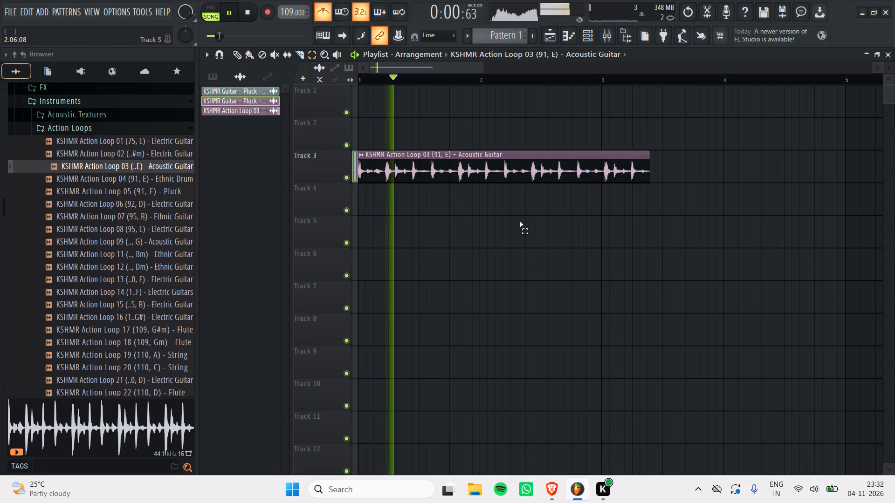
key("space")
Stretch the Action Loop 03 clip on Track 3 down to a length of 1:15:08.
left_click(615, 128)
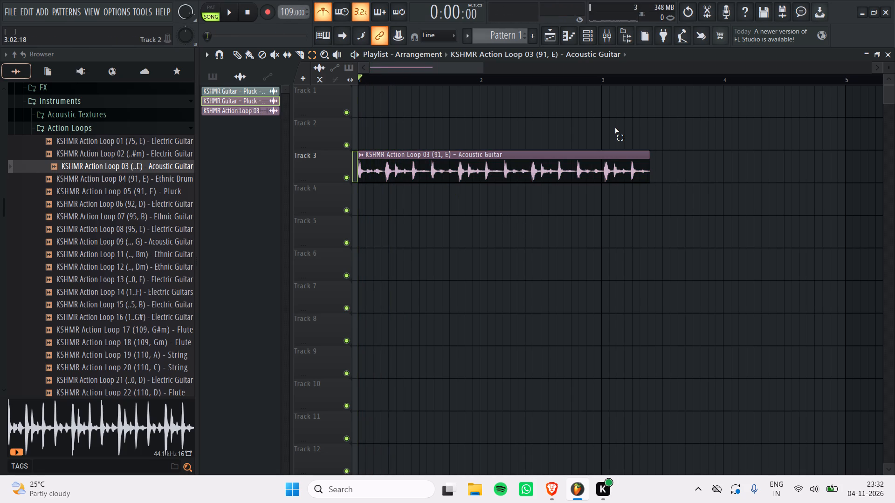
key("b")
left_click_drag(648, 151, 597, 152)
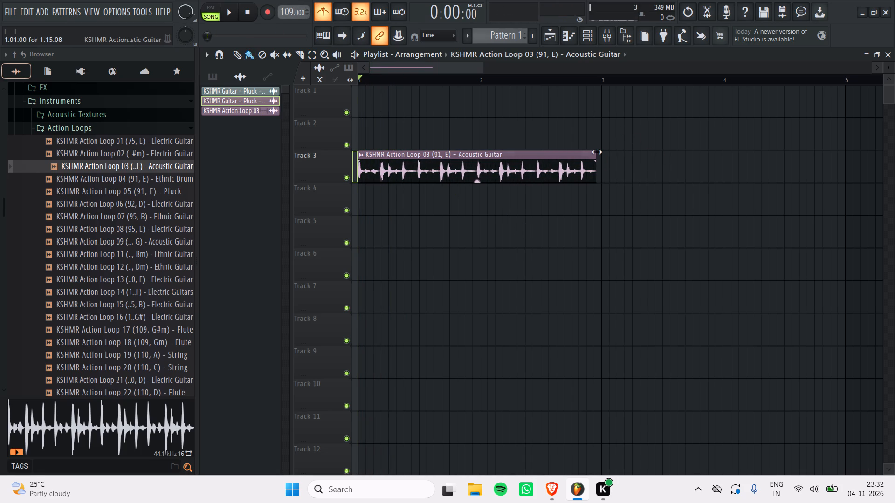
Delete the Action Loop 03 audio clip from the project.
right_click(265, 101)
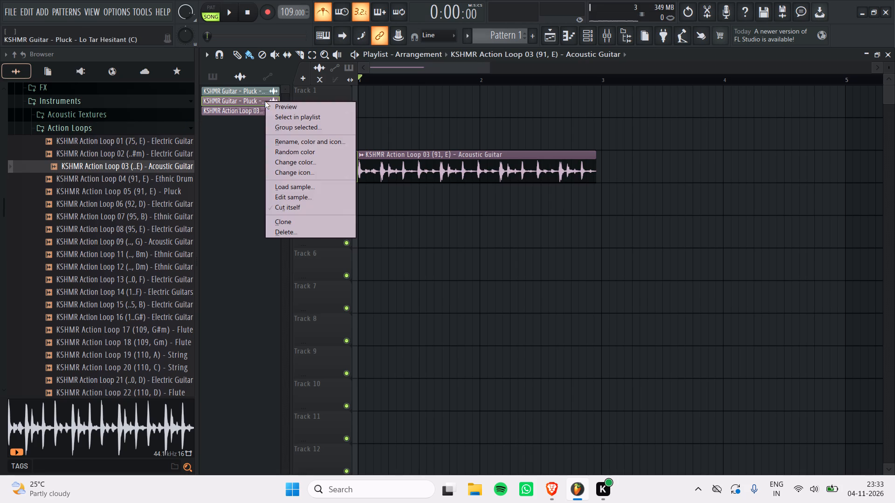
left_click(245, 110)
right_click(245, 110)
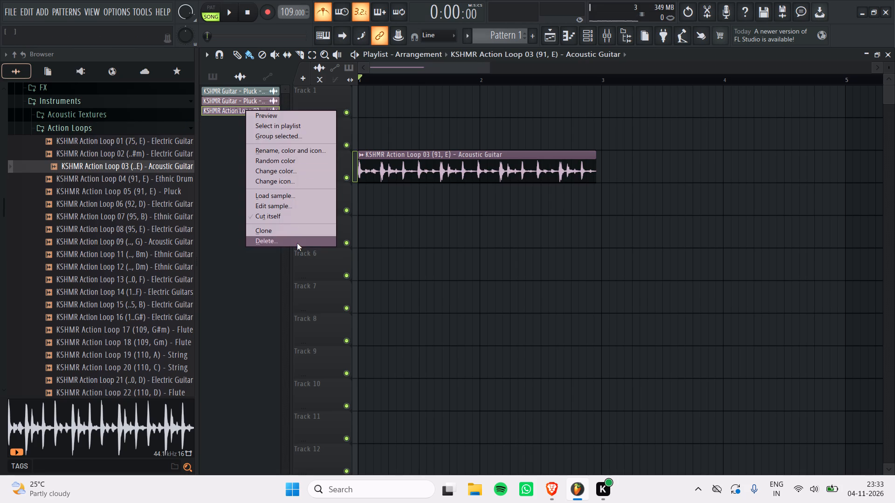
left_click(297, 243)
Place KSHMR Action Loop 03 (91, E) - Acoustic Guitar on Track 2, starting at bar 1.
left_click(169, 166)
left_click_drag(169, 166, 418, 169)
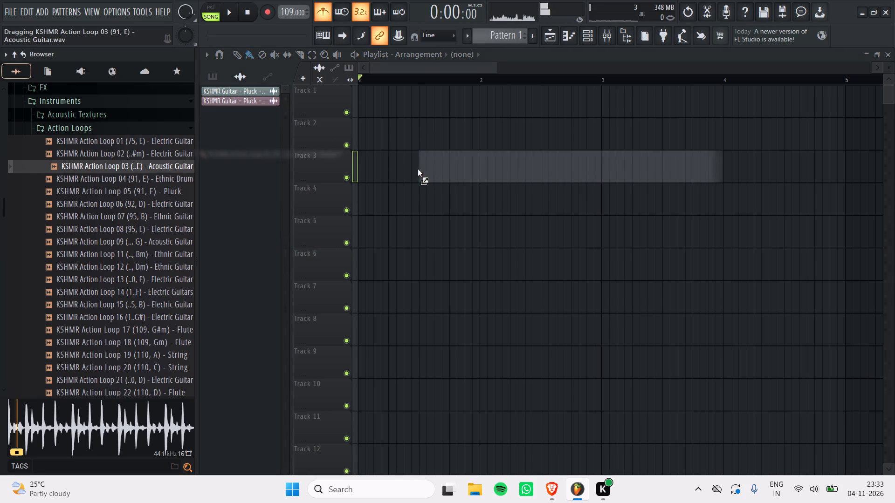
left_click_drag(418, 169, 417, 145)
left_click_drag(476, 141, 366, 143)
Set the Action Loop 03 clip's time stretching mode to Stretch.
double_click(441, 140)
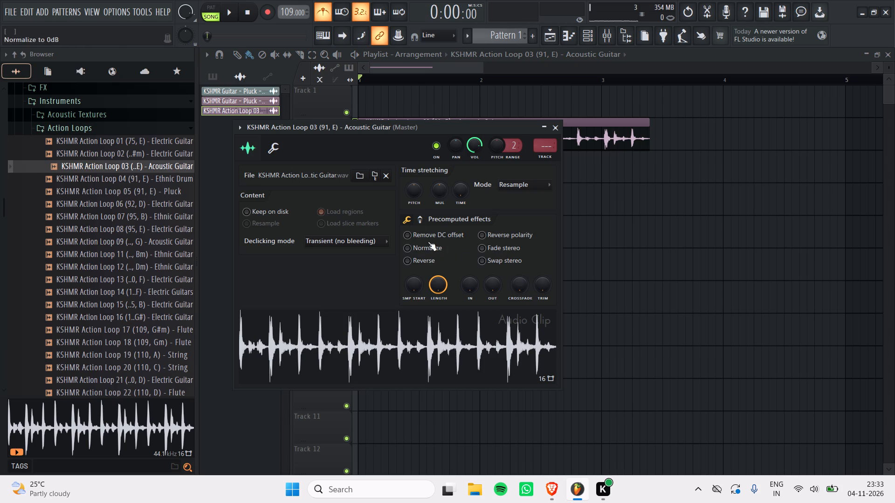
left_click_drag(525, 181, 512, 220)
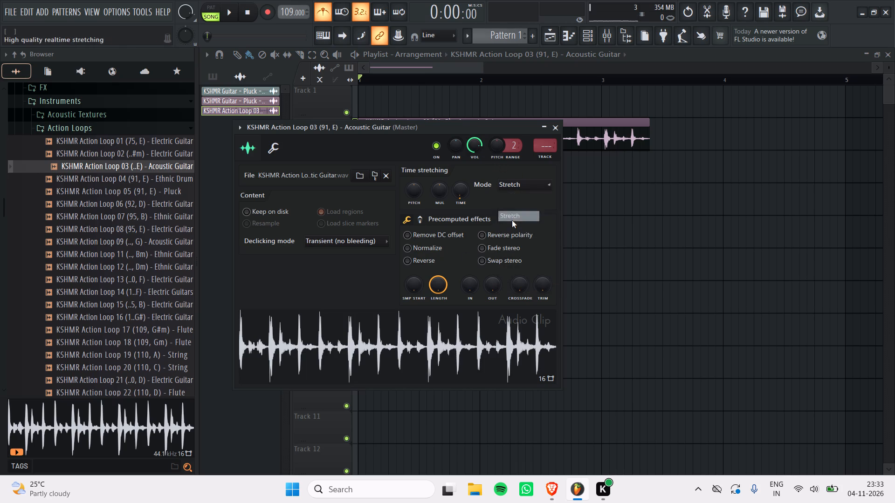
left_click(624, 125)
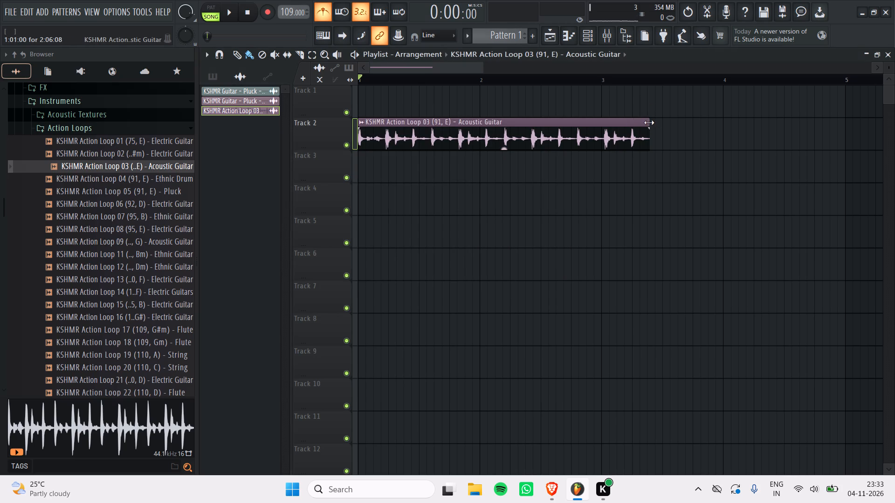
Stretch the Action Loop 03 clip on Track 2 so it ends exactly at bar 3, and start playback.
left_click_drag(649, 122, 596, 126)
scroll(596, 126, "up", 15)
scroll(596, 126, "down", 3)
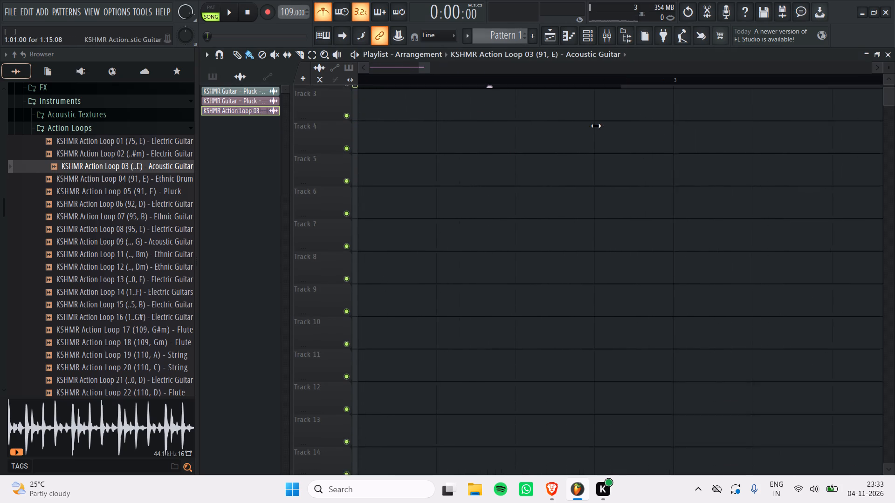
scroll(623, 119, "up", 1)
scroll(622, 123, "up", 14, "ctrl")
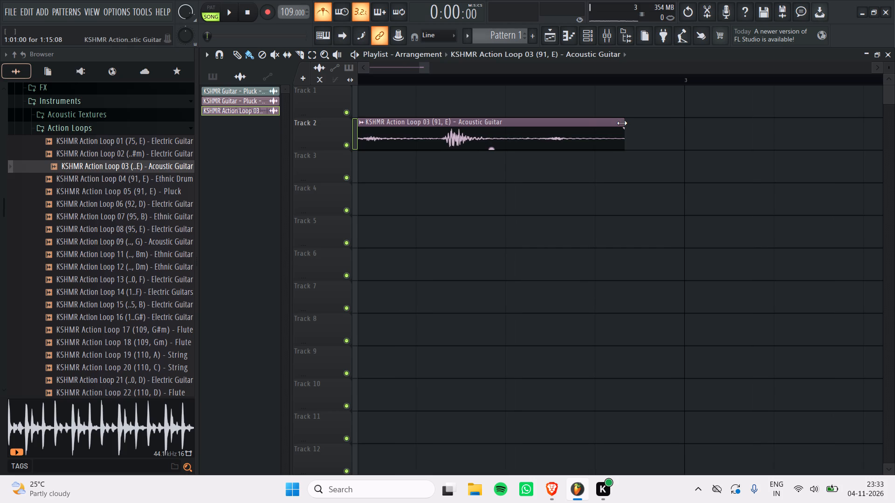
left_click_drag(623, 122, 682, 126)
key("space")
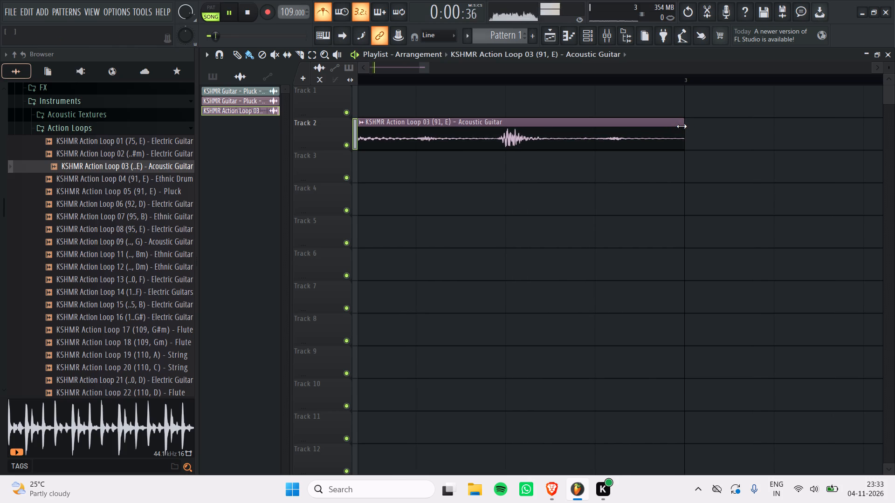
Add a second Action Loop 03 clip on Track 2 from bar 3 to bar 5 and play the arrangement from the start.
scroll(682, 126, "down", 13, "ctrl")
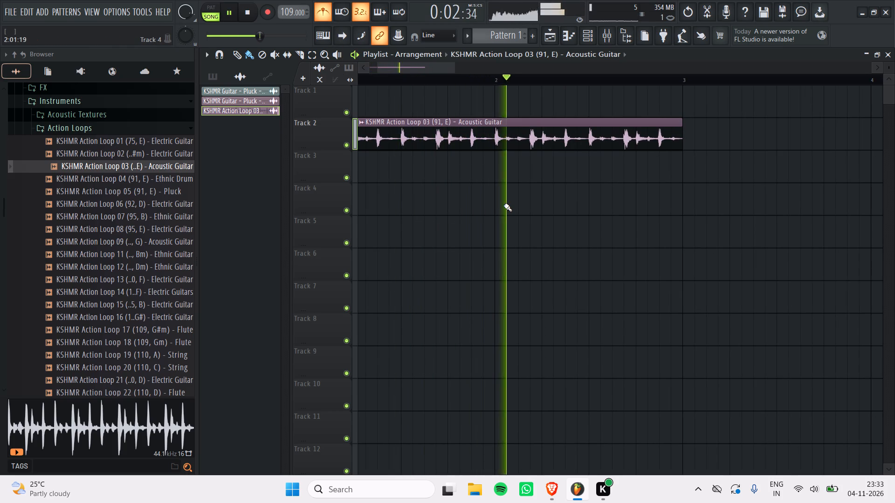
scroll(504, 205, "down", 6, "ctrl")
left_click(535, 136)
key("space")
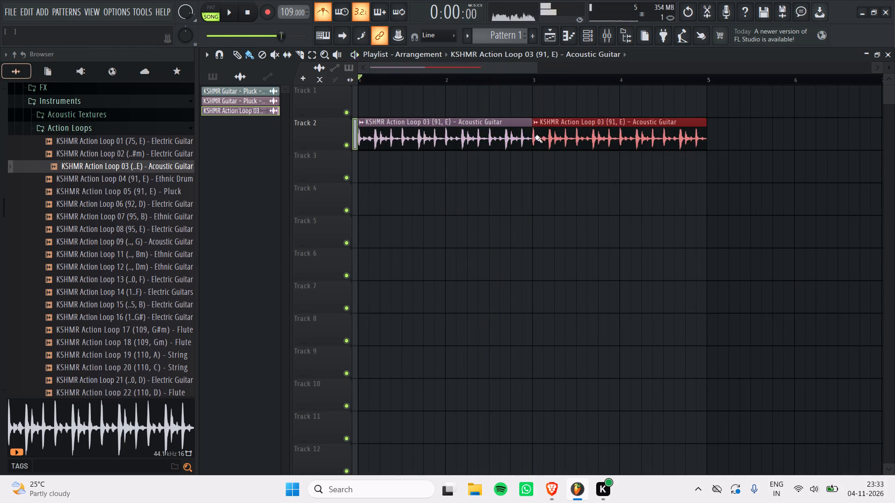
key("space")
scroll(535, 136, "down", 6, "ctrl")
scroll(475, 175, "up", 2, "ctrl")
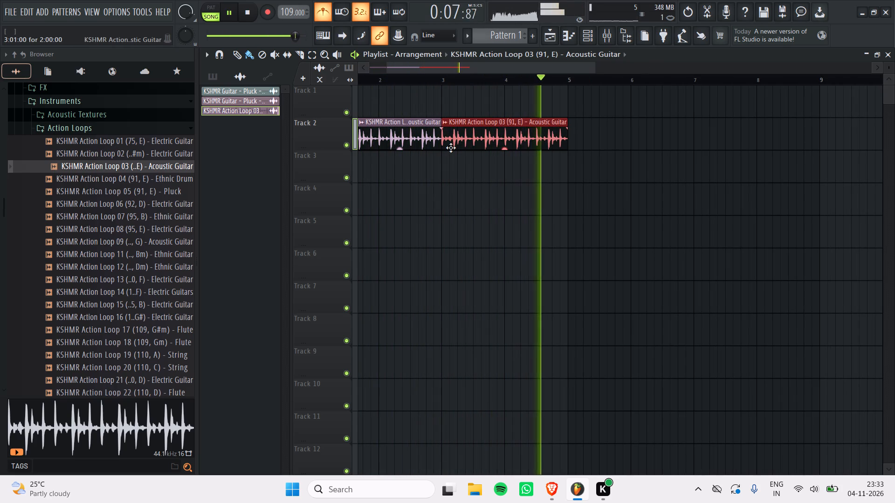
Stop playback and preview KSHMR Action Loop 04 (91, E) - Ethnic Drum and Action Loop 05 (91, E) - Pluck.
scroll(451, 148, "down", 8, "ctrl")
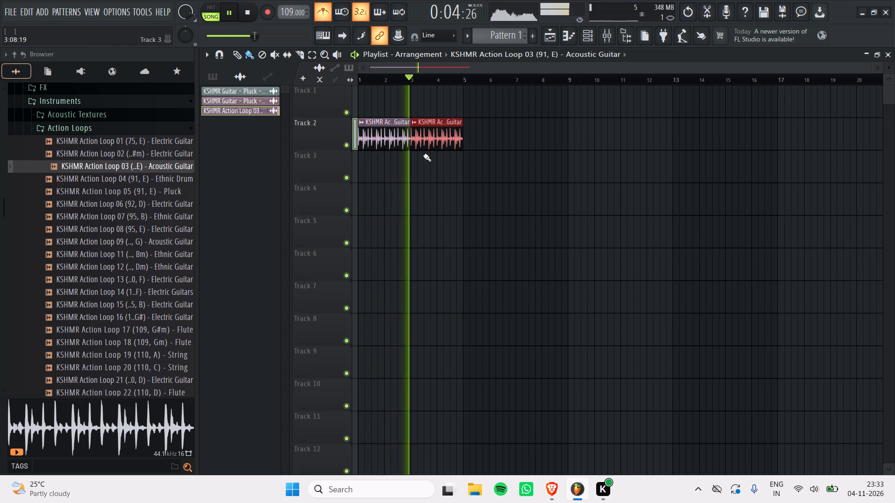
key("space")
left_click(178, 181)
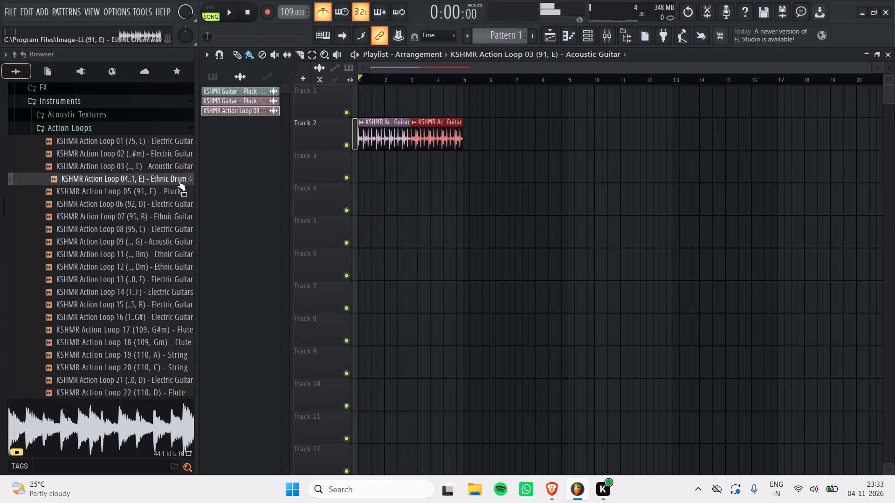
left_click(158, 195)
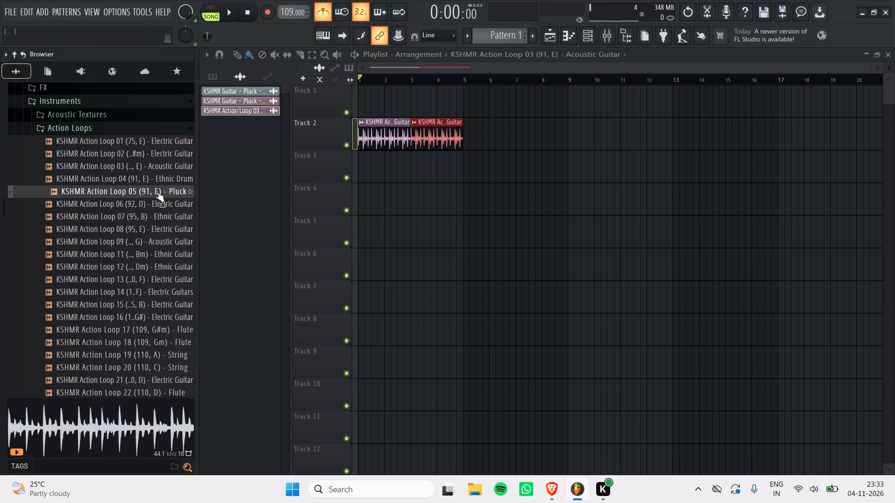
left_click(157, 192)
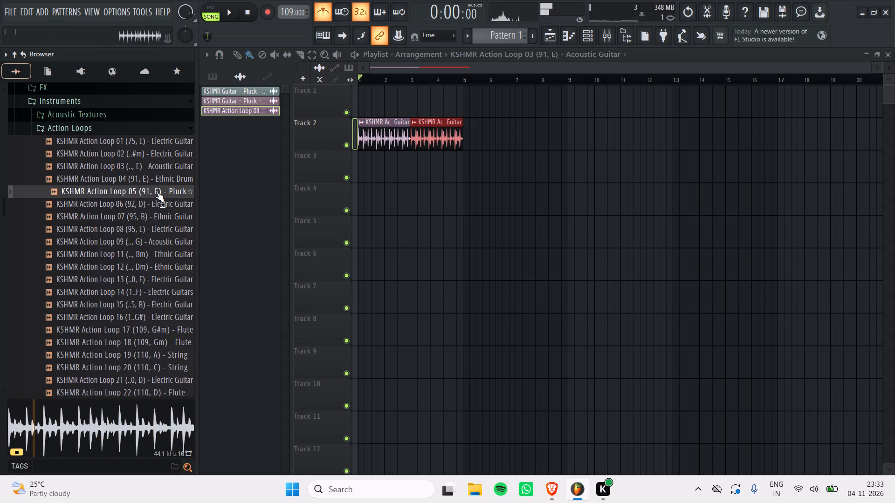
Place KSHMR Action Loop 05 (91, E) - Pluck on Track 3, starting at bar 1.
left_click_drag(146, 192, 378, 188)
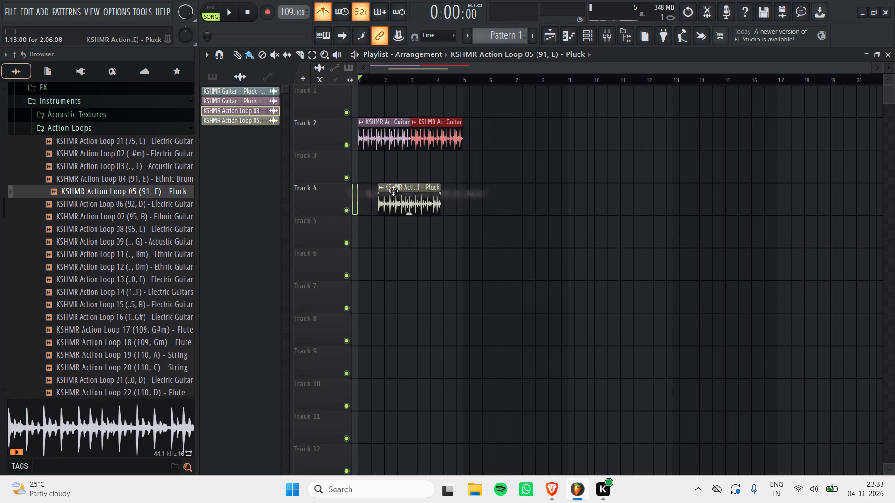
left_click_drag(399, 194, 359, 155)
Delete both Action Loop 03 clips from Track 2.
right_click(401, 132)
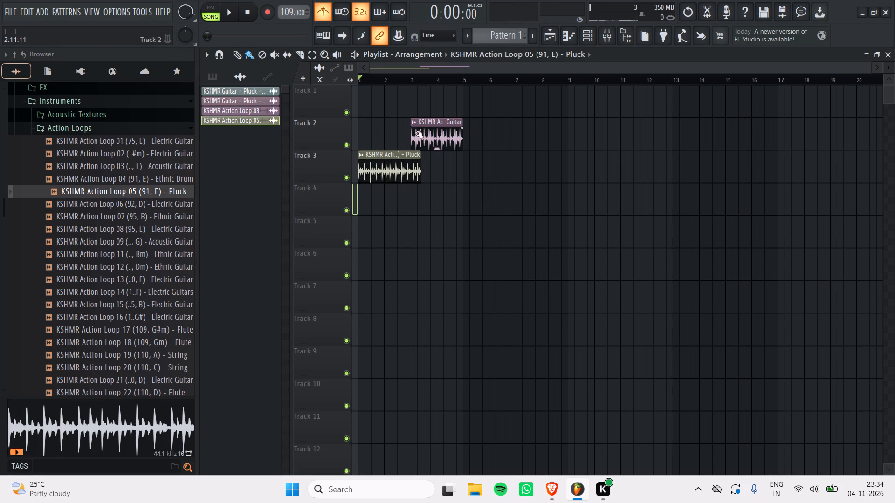
right_click(421, 134)
Change the Action Loop 05 clip's time stretching mode so that resizing the clip stretches its audio.
scroll(401, 156, "up", 8, "ctrl")
scroll(401, 156, "right", 2)
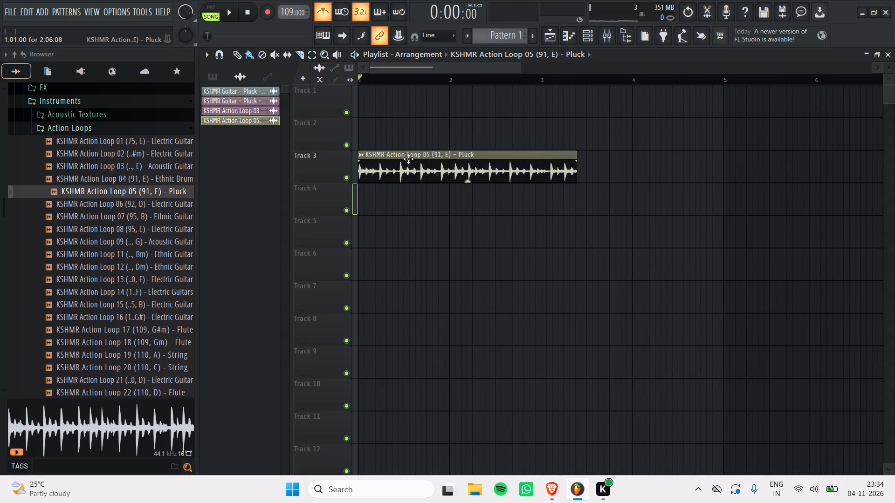
double_click(408, 159)
left_click_drag(522, 200, 525, 231)
left_click(656, 169)
right_click(683, 169)
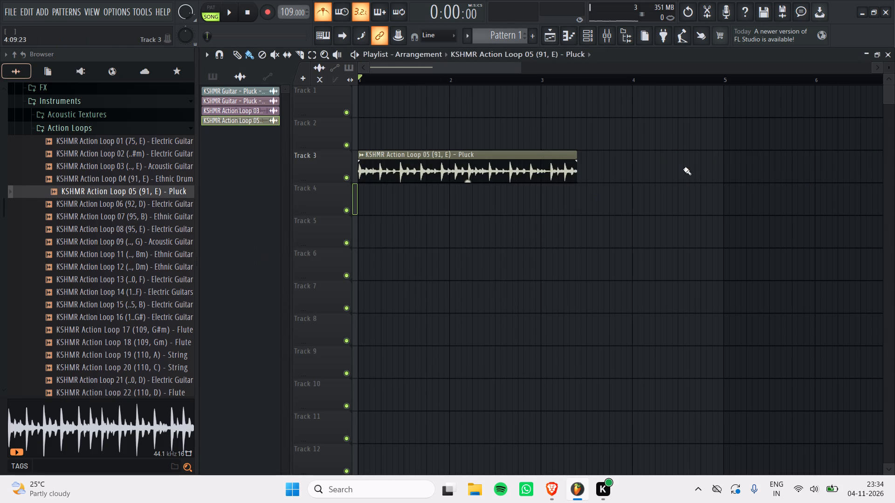
Stretch the Action Loop 05 clip on Track 3 so it ends exactly at bar 3, and start playback.
left_click_drag(575, 154, 537, 158)
scroll(537, 158, "up", 10, "ctrl")
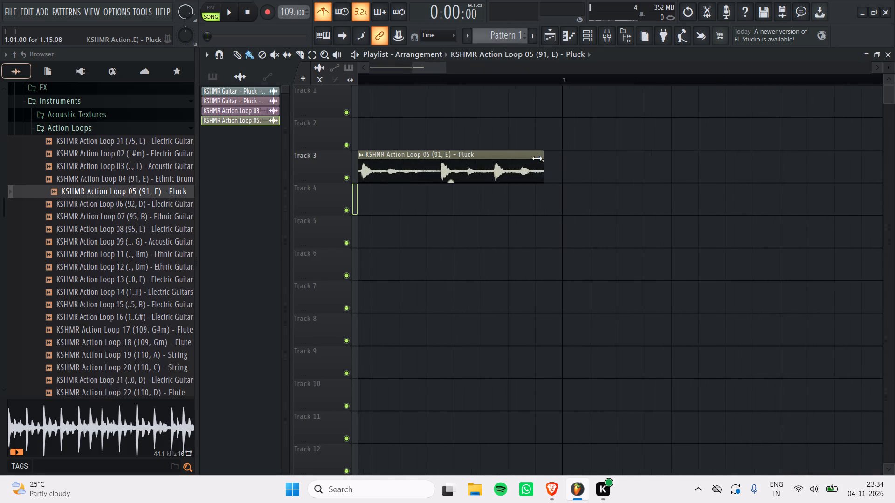
scroll(537, 158, "up", 10, "ctrl")
scroll(537, 158, "right", 1)
scroll(584, 155, "up", 9, "ctrl")
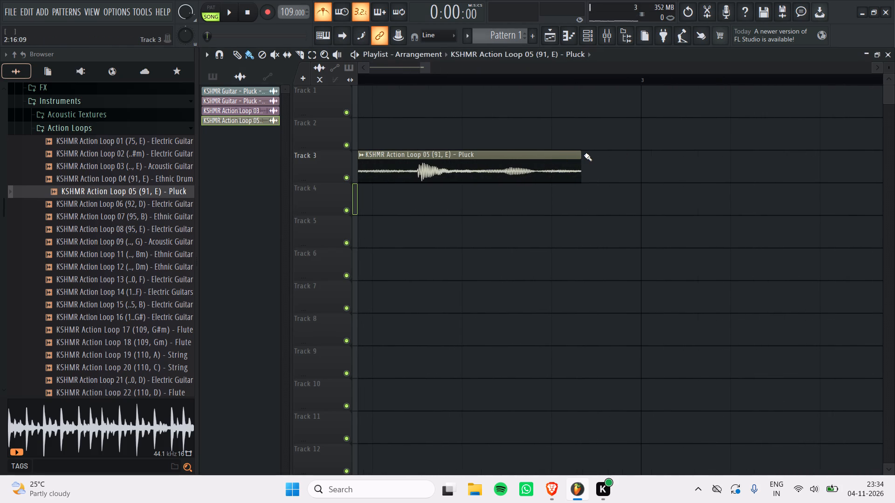
left_click_drag(578, 154, 638, 162)
key("space")
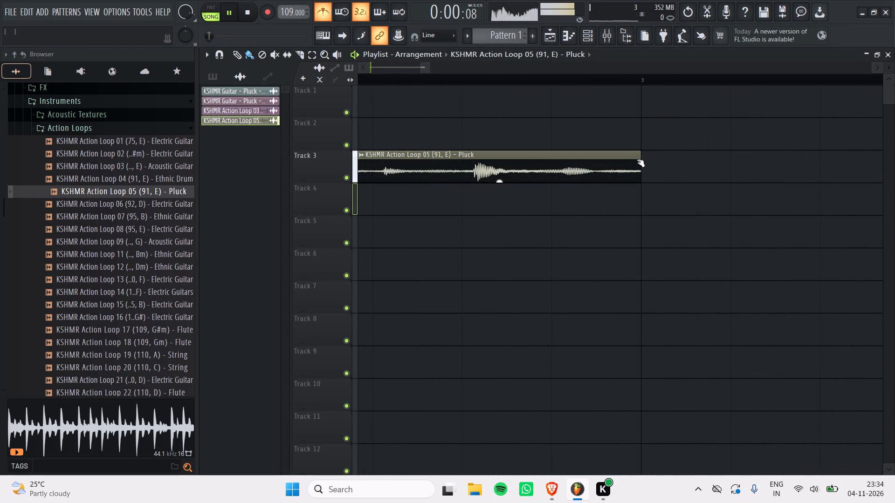
Fill Track 3 with back-to-back copies of the two-bar Action Loop 05 clip from bar 3 to bar 15.
scroll(638, 162, "down", 20, "ctrl")
scroll(638, 162, "down", 1, "ctrl")
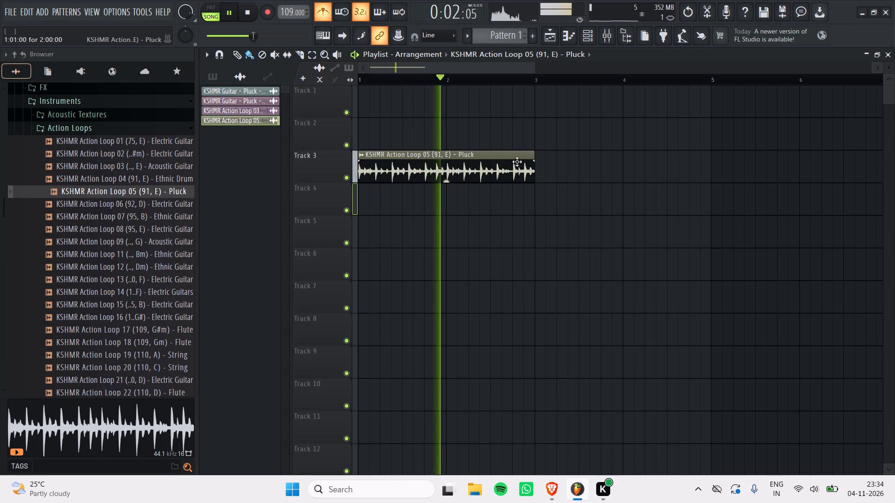
left_click(536, 162)
scroll(529, 211, "down", 5, "ctrl")
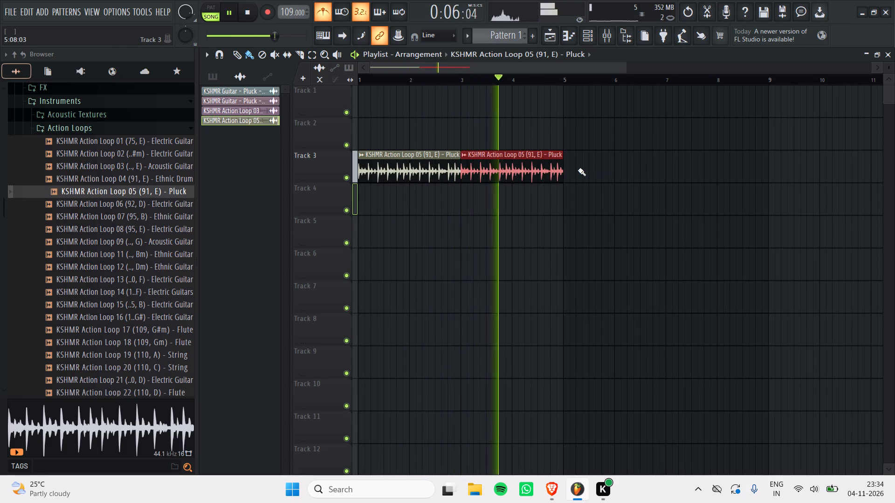
scroll(569, 166, "up", 4, "ctrl")
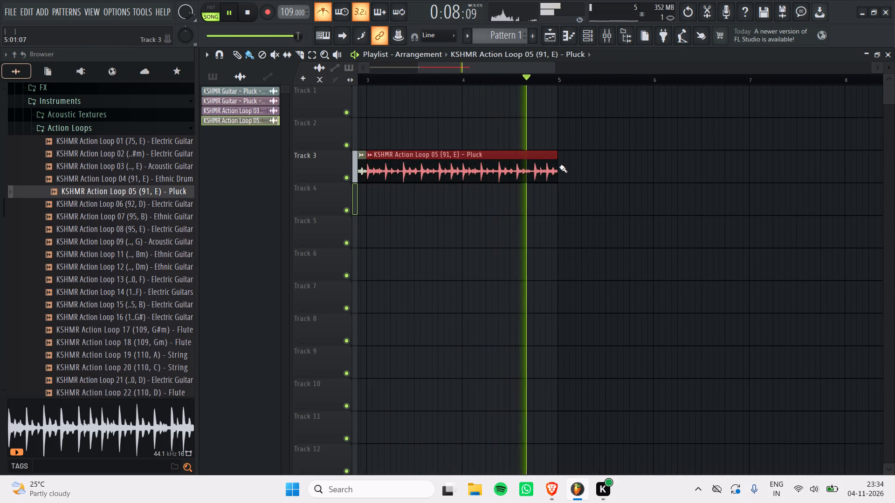
left_click(559, 166)
scroll(559, 166, "down", 5, "ctrl")
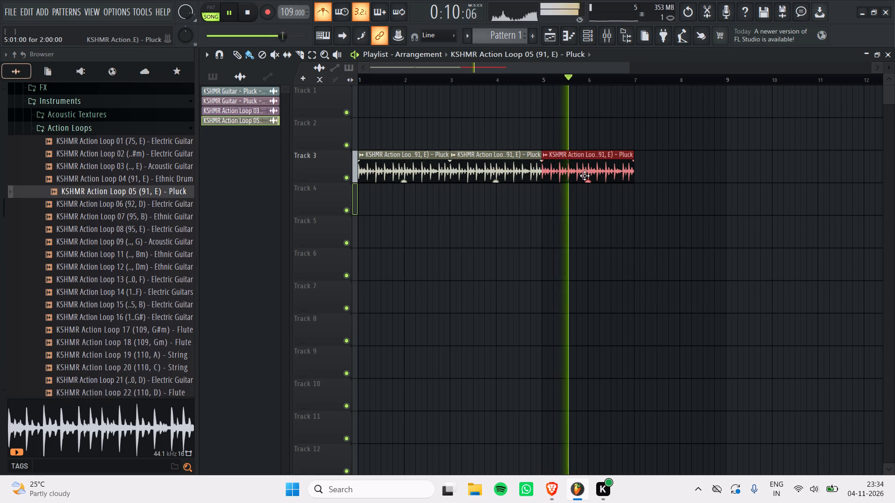
scroll(585, 176, "down", 4, "ctrl")
left_click_drag(552, 163, 659, 181)
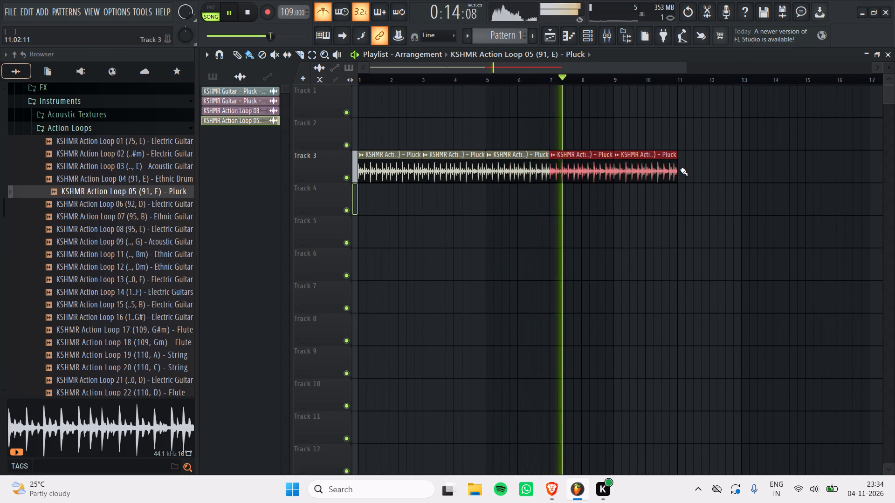
left_click_drag(680, 169, 766, 181)
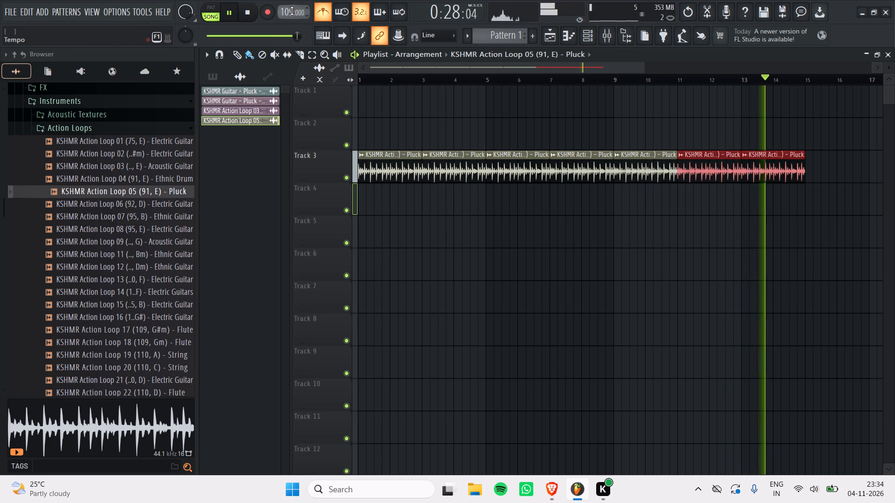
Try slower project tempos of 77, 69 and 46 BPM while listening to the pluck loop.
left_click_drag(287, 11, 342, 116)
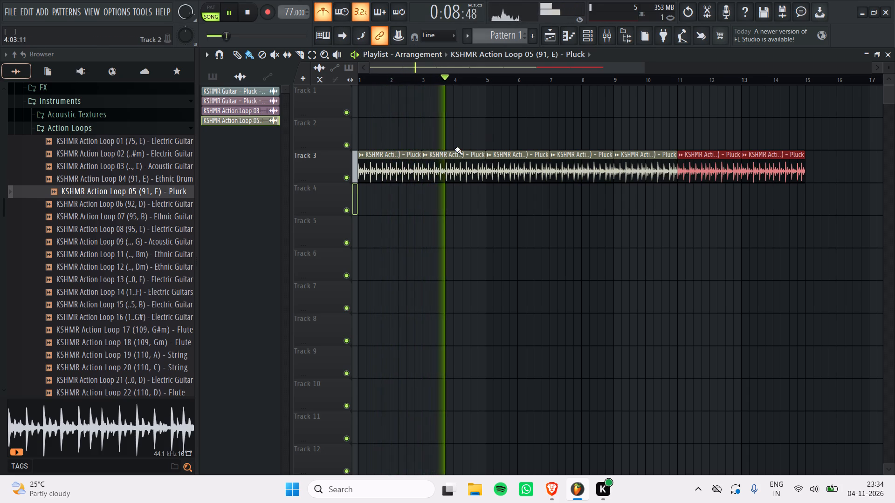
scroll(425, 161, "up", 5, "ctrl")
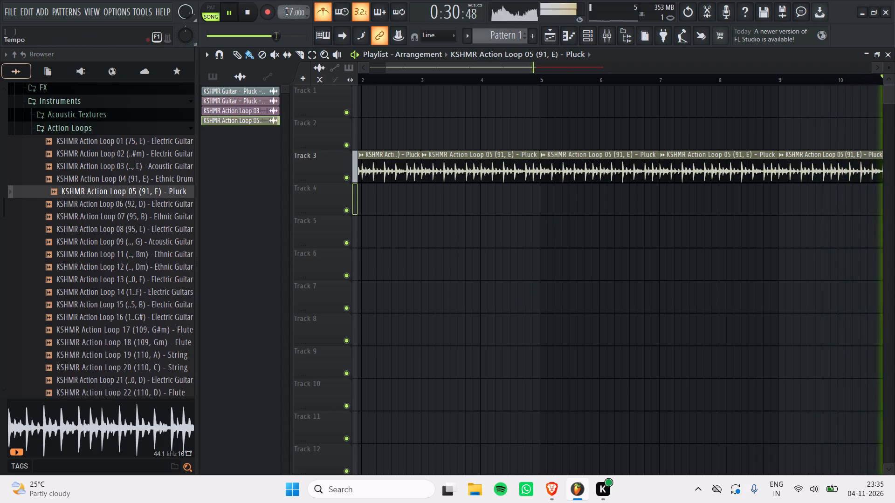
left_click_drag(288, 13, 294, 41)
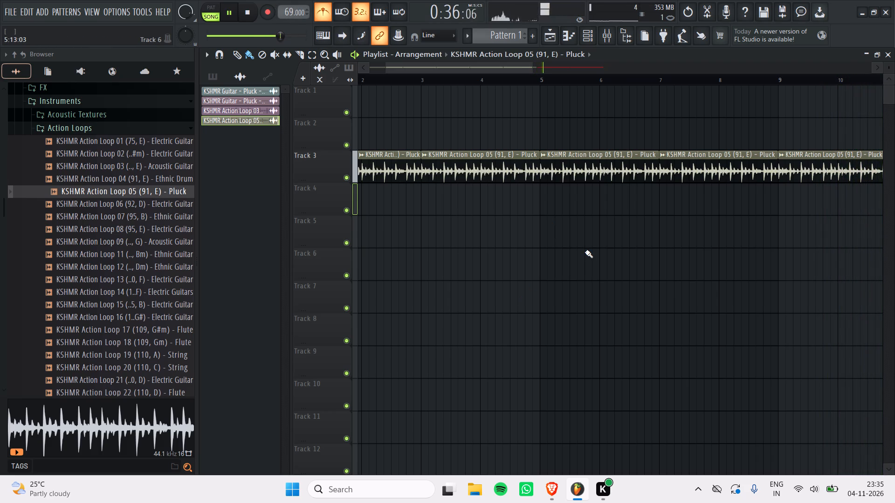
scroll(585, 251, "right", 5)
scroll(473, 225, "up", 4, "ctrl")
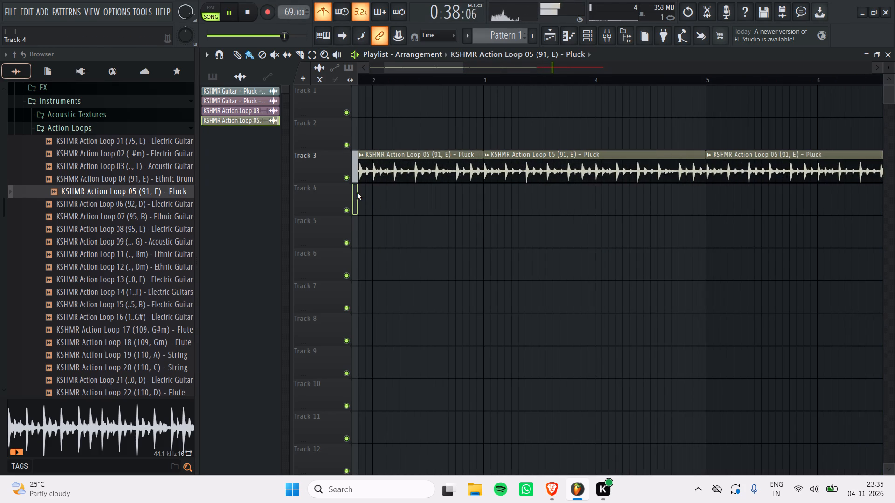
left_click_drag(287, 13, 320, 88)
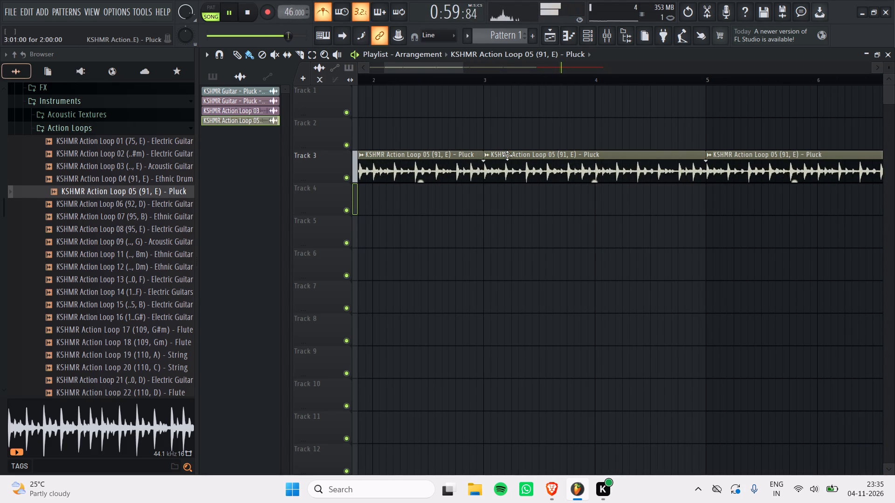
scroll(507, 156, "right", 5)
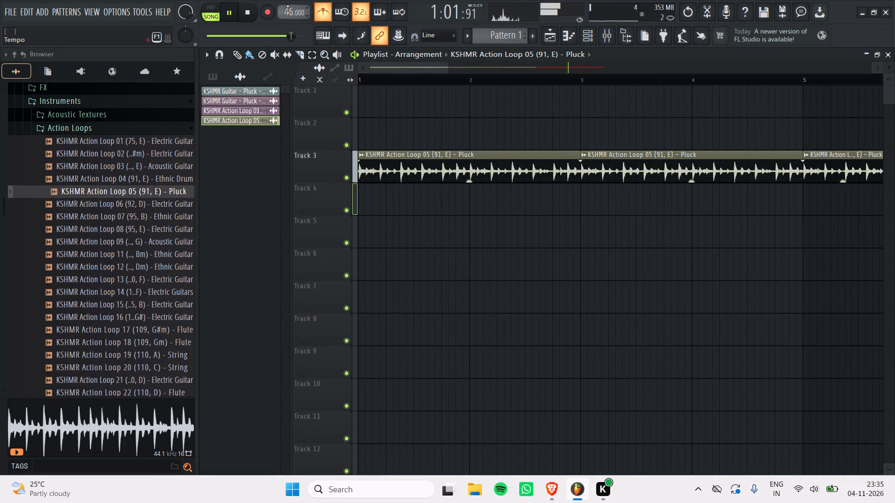
Set the project tempo to 70 BPM and restart playback from the beginning.
left_click_drag(289, 12, 281, 405)
key("space")
key("space")
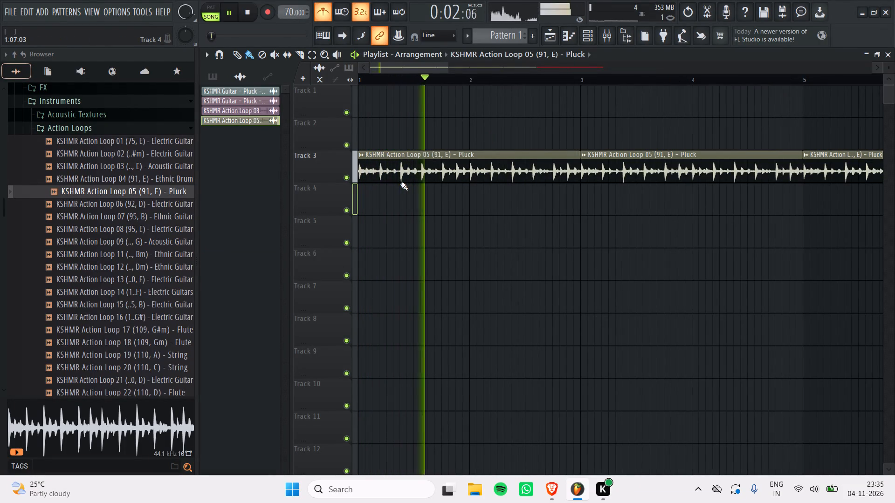
Turn off the metronome, listen to the Action Loop 05 arrangement, and stop playback.
left_click(321, 2)
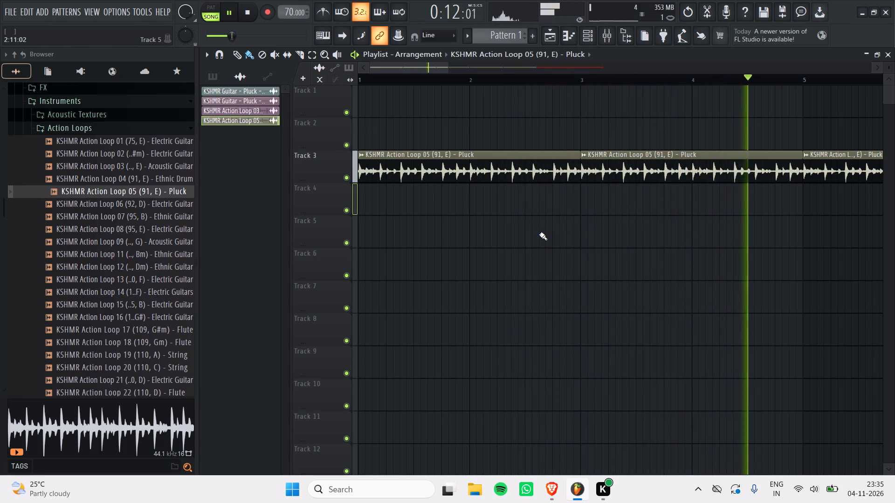
scroll(539, 234, "down", 5, "ctrl")
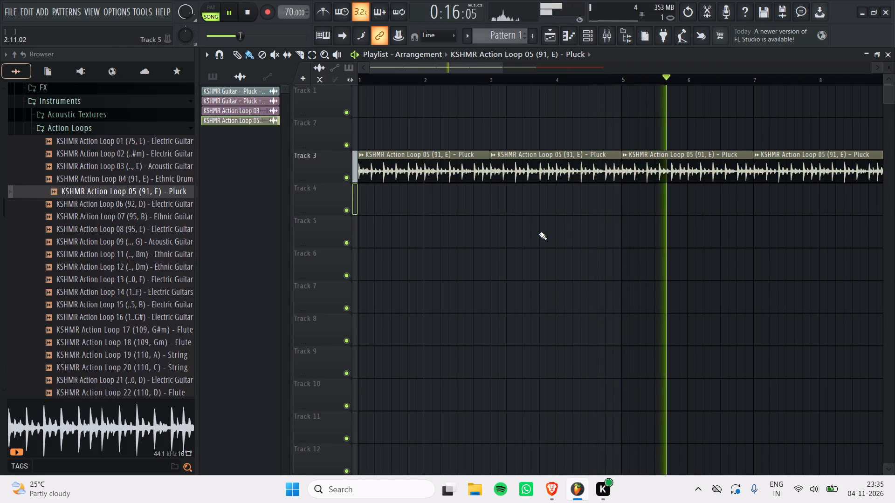
scroll(539, 234, "down", 2, "ctrl")
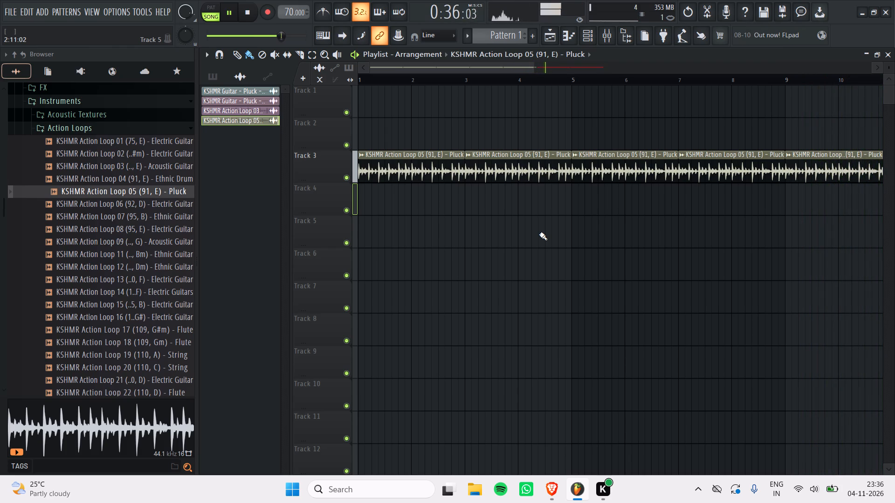
key("space")
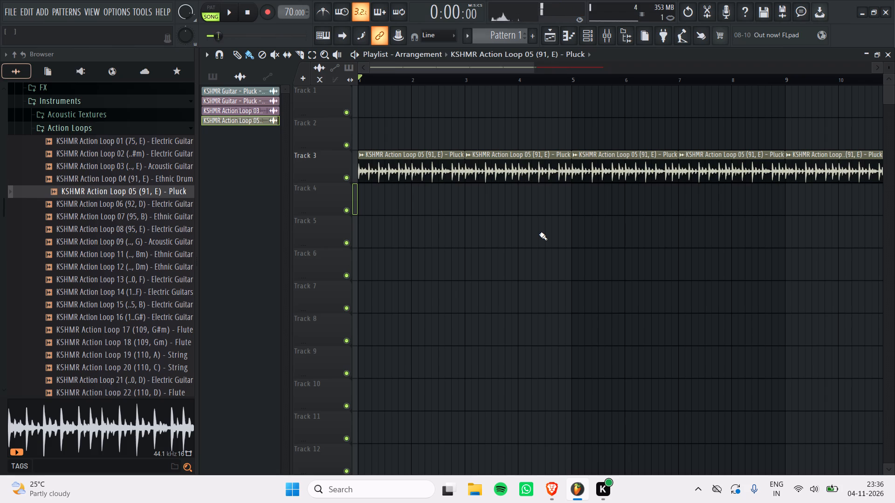
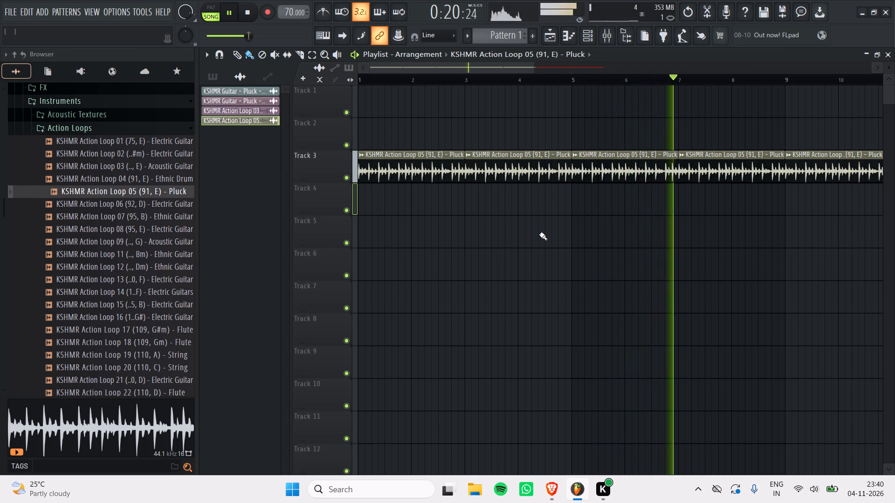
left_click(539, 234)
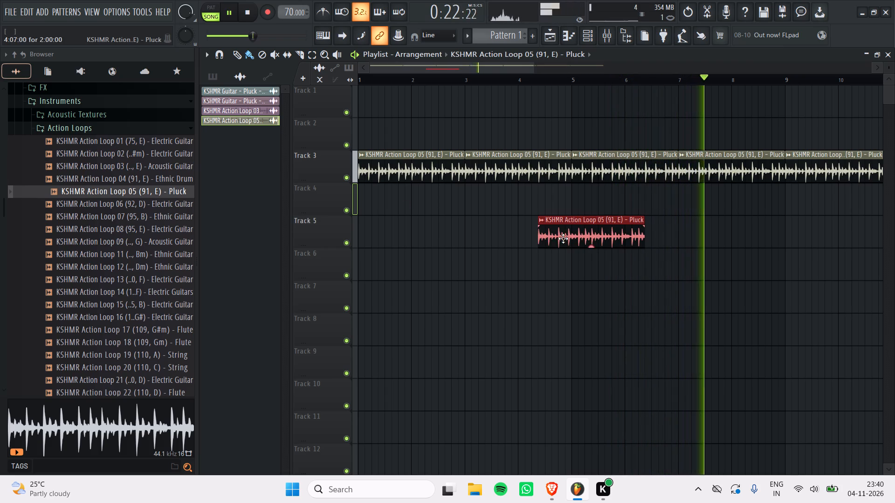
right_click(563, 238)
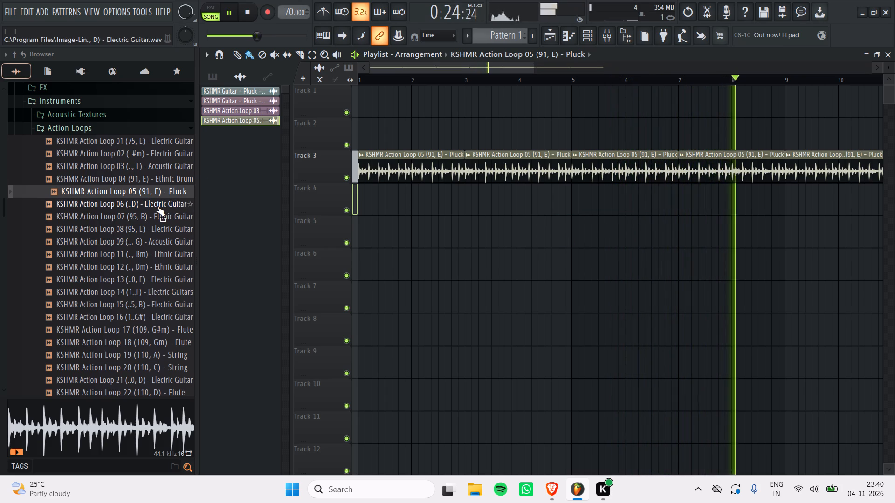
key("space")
Audition the KSHMR Action Loops one after another, from Action Loop 06 to Action Loop 22.
left_click(154, 206)
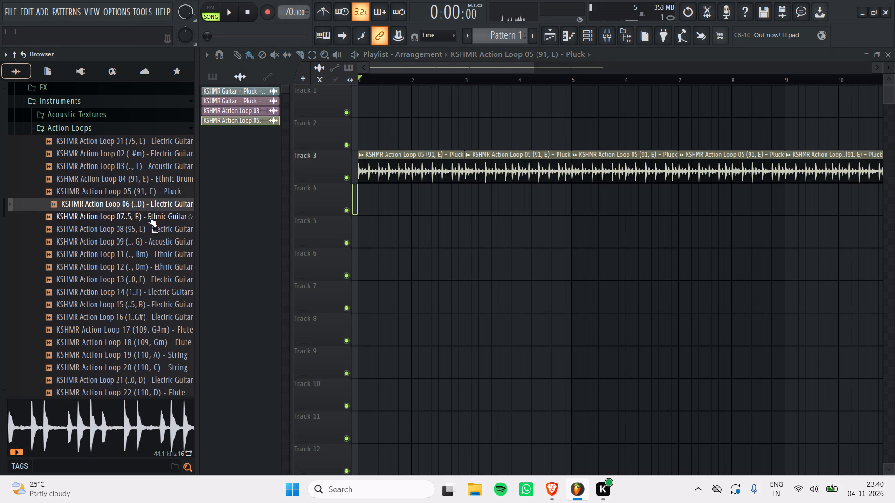
left_click(149, 217)
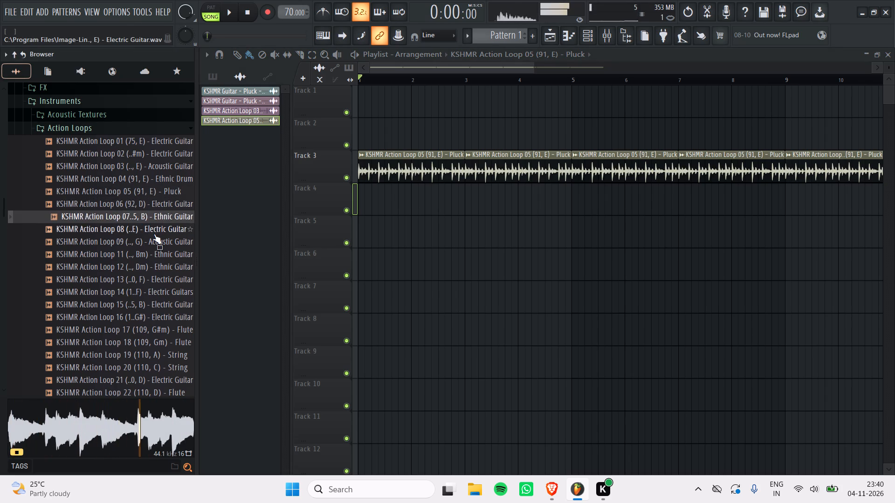
left_click(154, 234)
left_click(156, 241)
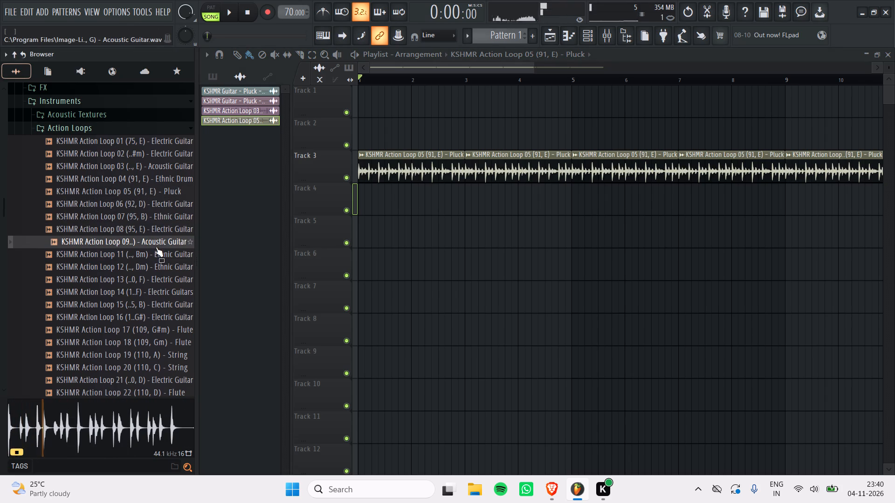
left_click(154, 254)
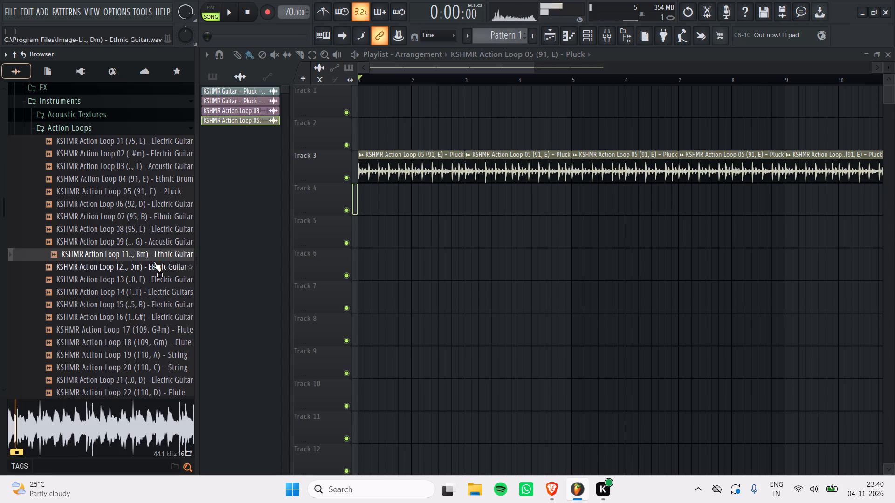
left_click(154, 261)
left_click(152, 276)
left_click(152, 291)
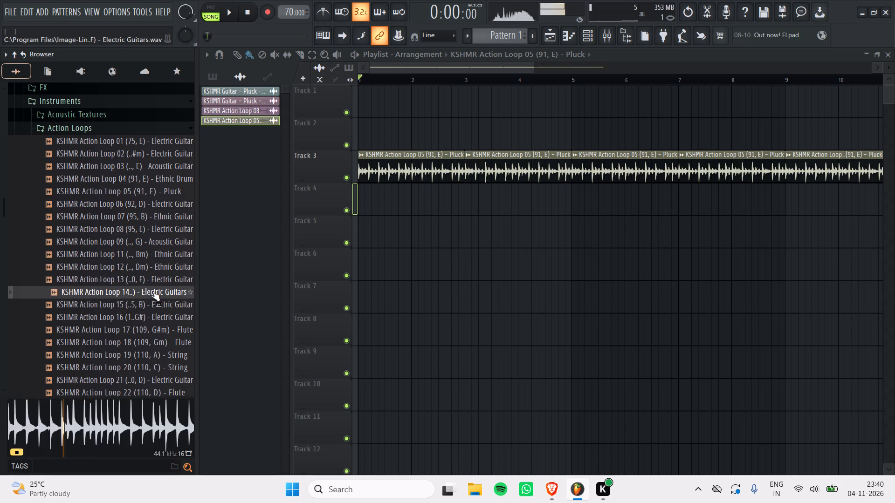
left_click(152, 302)
left_click(153, 315)
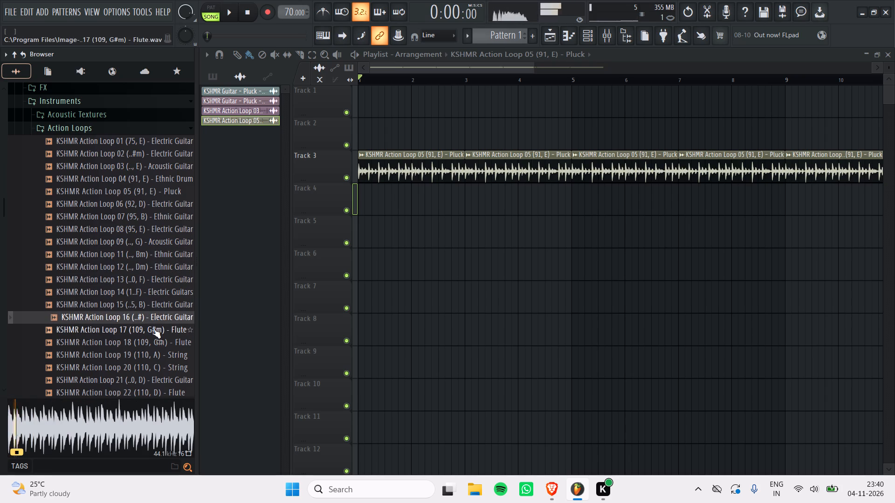
left_click(153, 328)
left_click(156, 339)
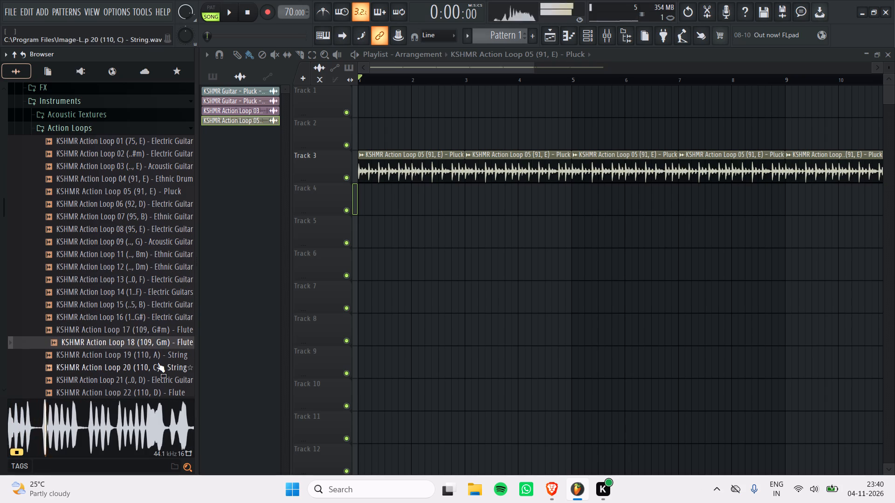
left_click(158, 362)
key("Down")
key("Down")
Continue auditioning the Action Loops from 24 to 32 and stop the preview.
scroll(158, 362, "down", 1)
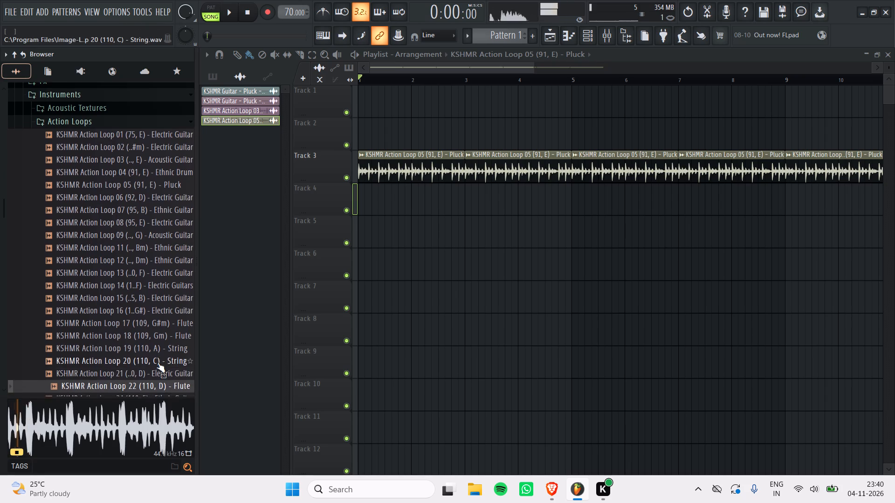
scroll(158, 362, "down", 1)
key("Down")
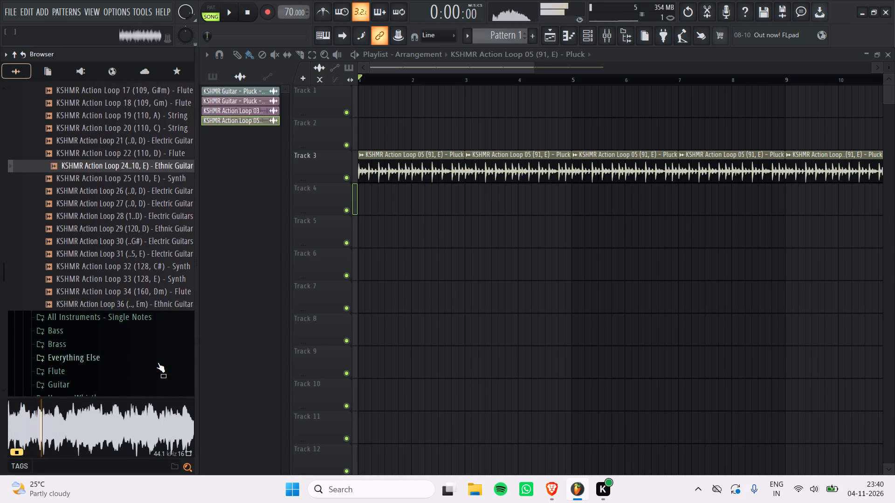
key("Down")
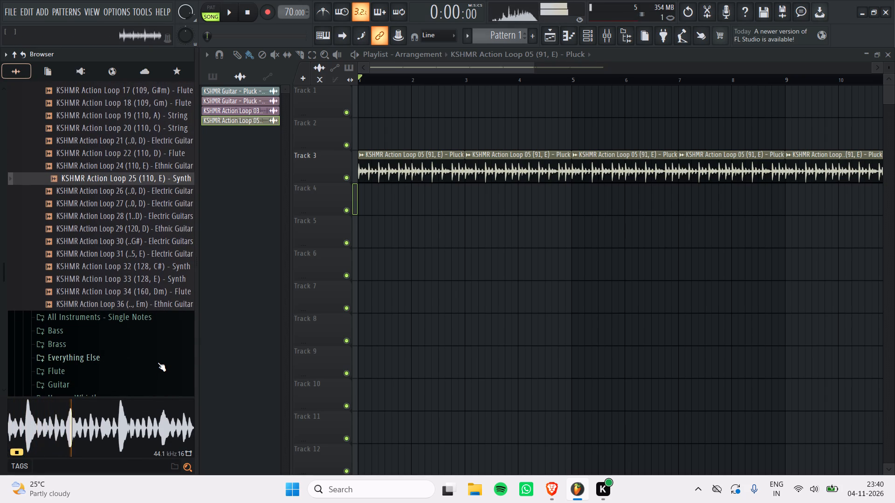
key("Down")
key("Down")
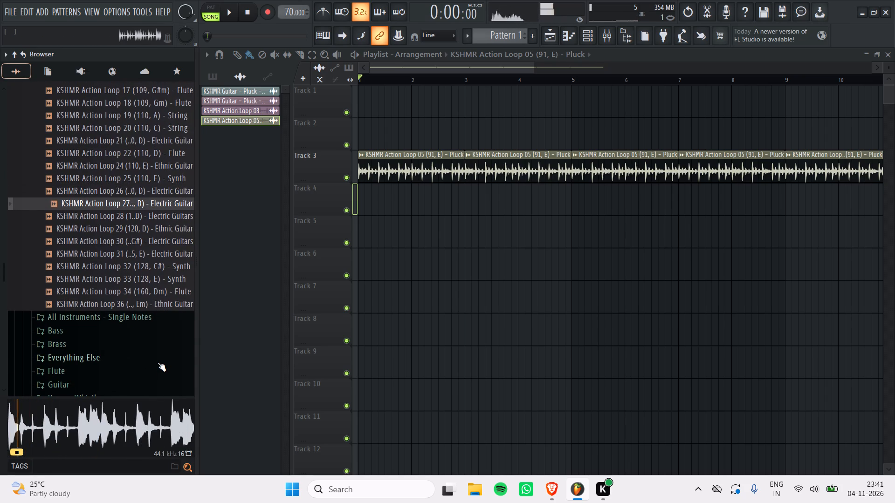
key("Down")
key("Down")
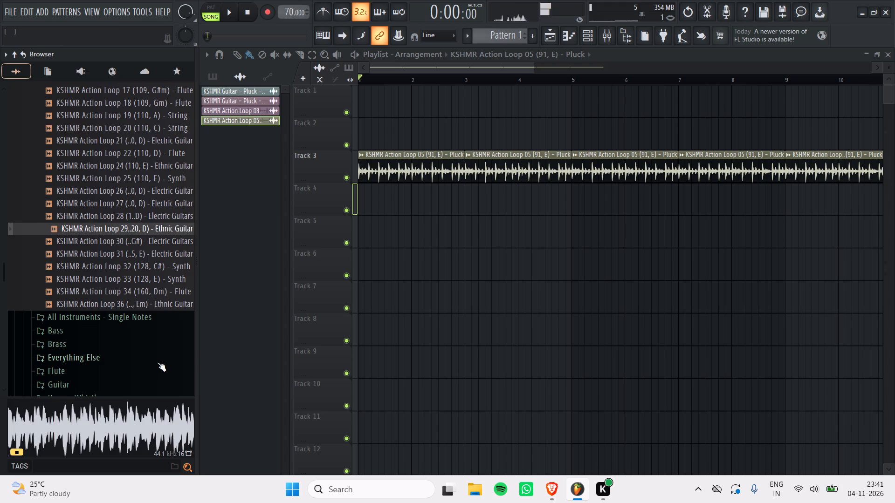
key("Down")
key("Down")
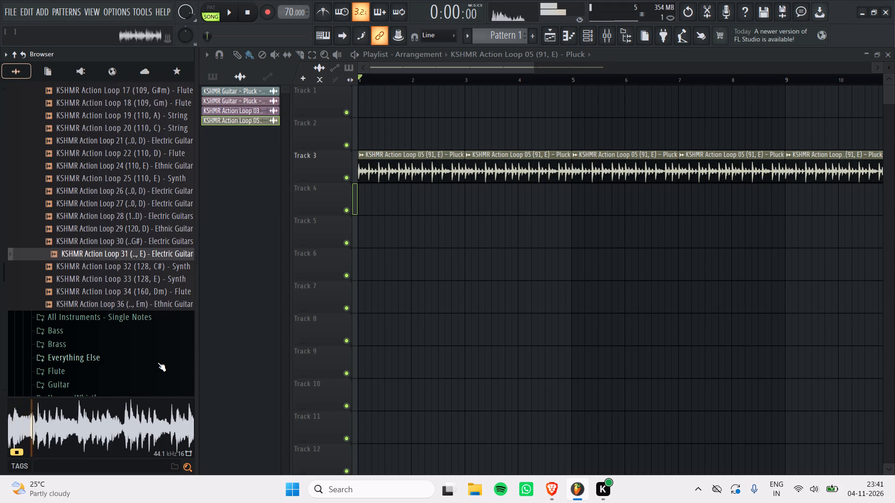
key("Down")
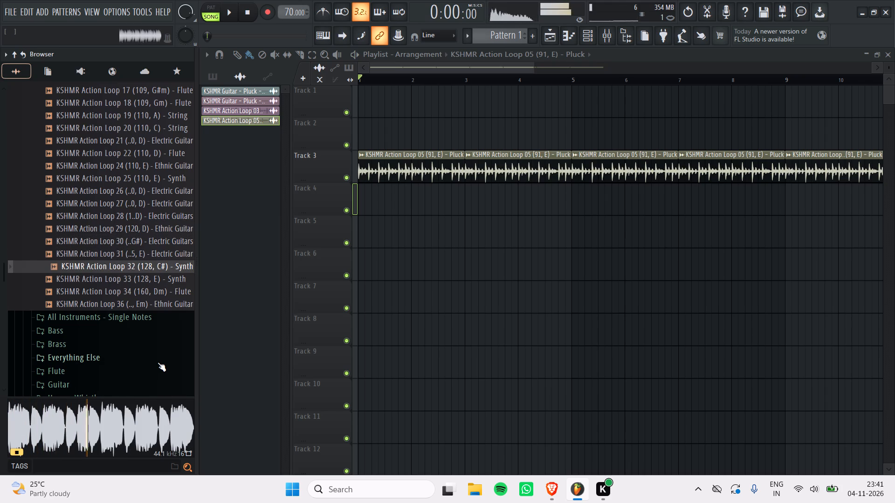
key("space")
key("space")
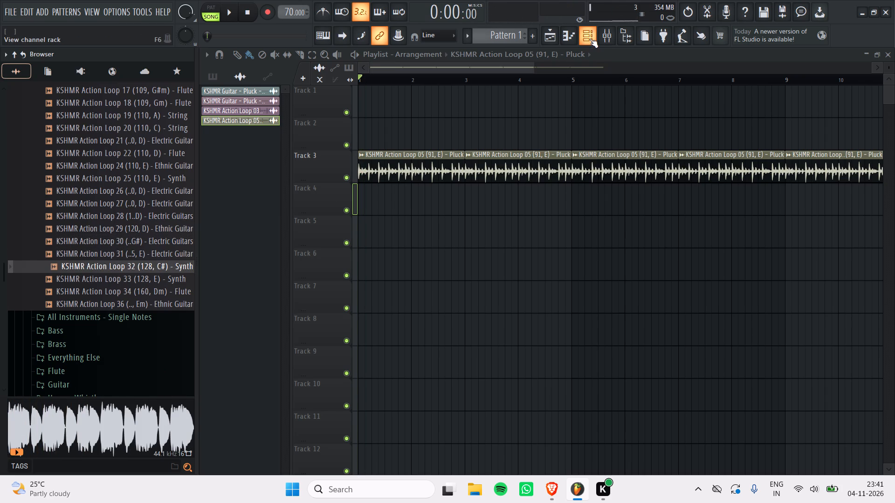
Add a Sylenth1 instrument channel to the channel rack.
left_click(590, 39)
left_click(469, 241)
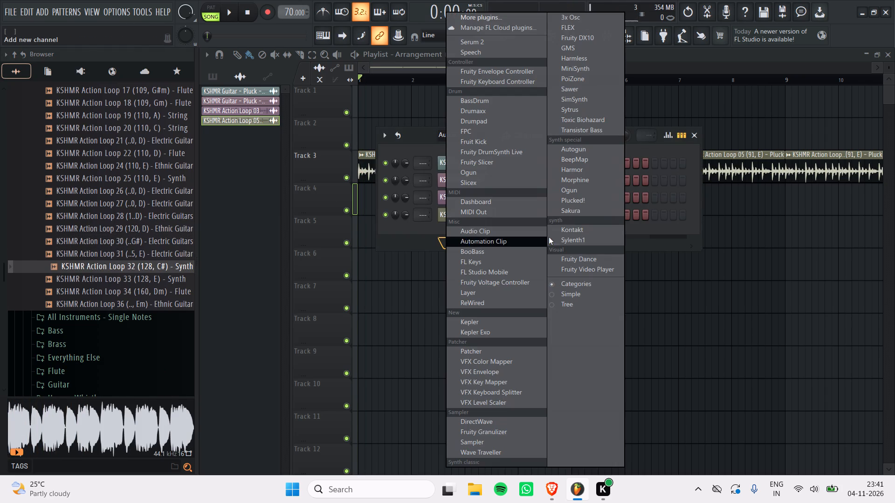
left_click(578, 240)
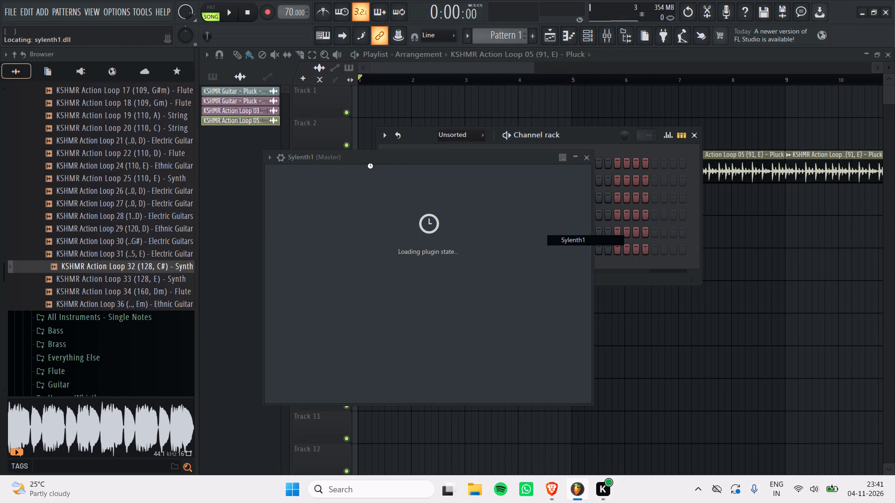
Delete the KSHMR Action Loop 05 audio channel together with its clips on Track 3.
right_click(245, 120)
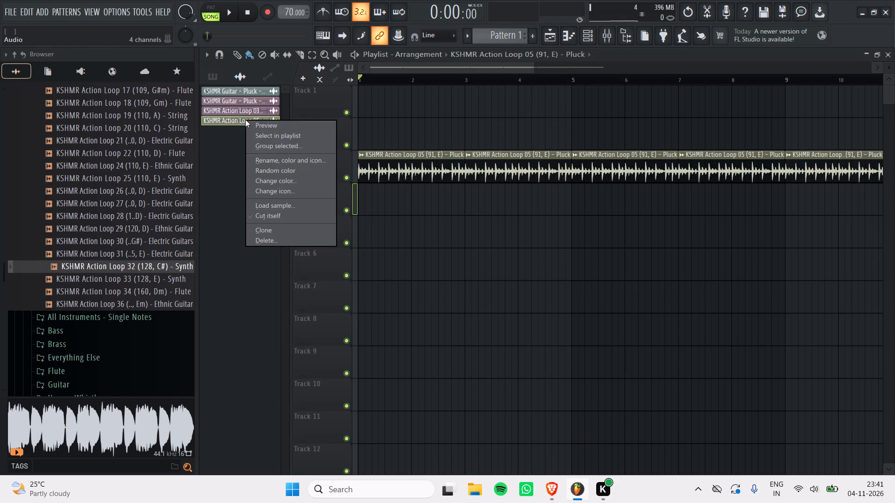
left_click(279, 241)
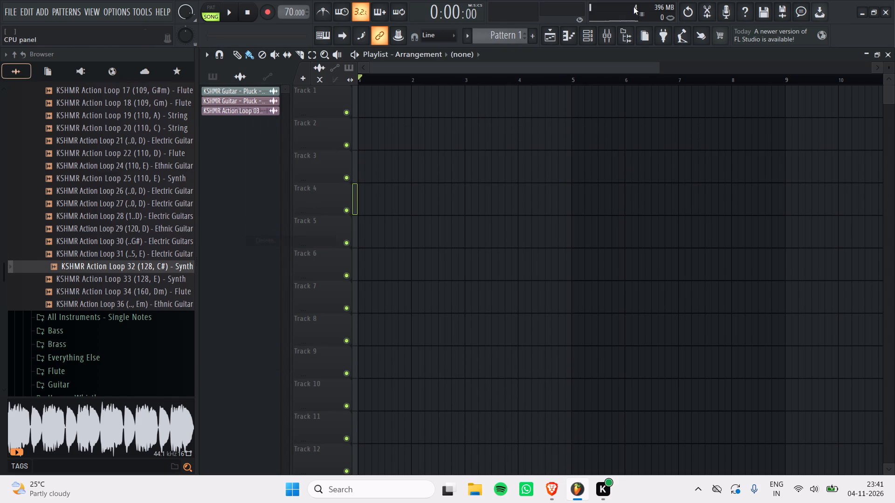
Enable playing notes from the computer keyboard, show the Unsorted channels in the channel rack, and select Sylenth1.
left_click(581, 37)
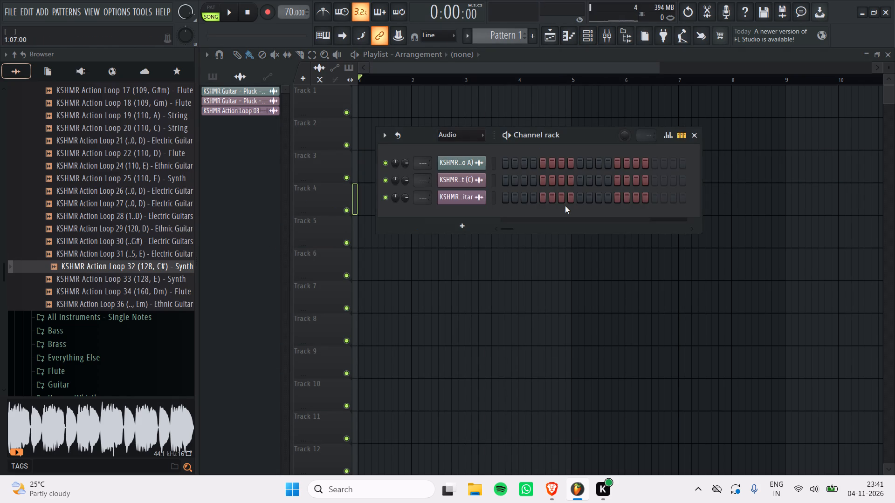
type("we")
left_click(325, 36)
key("e")
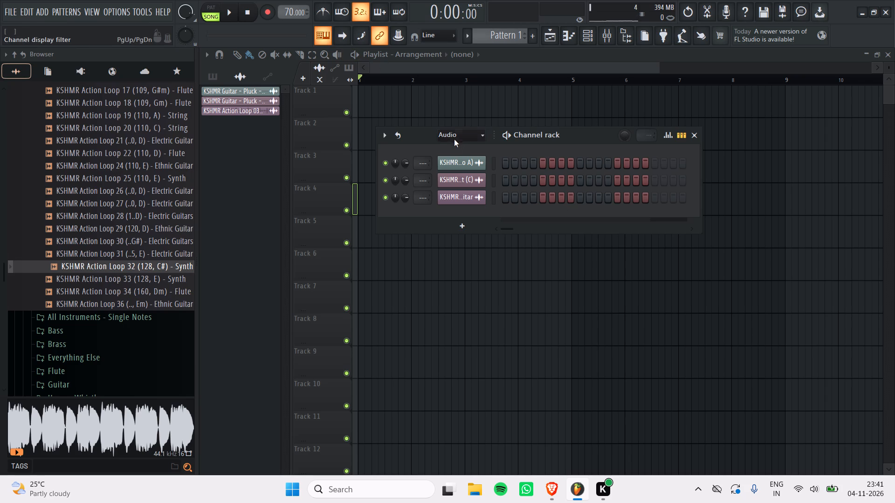
left_click(454, 139)
left_click(459, 171)
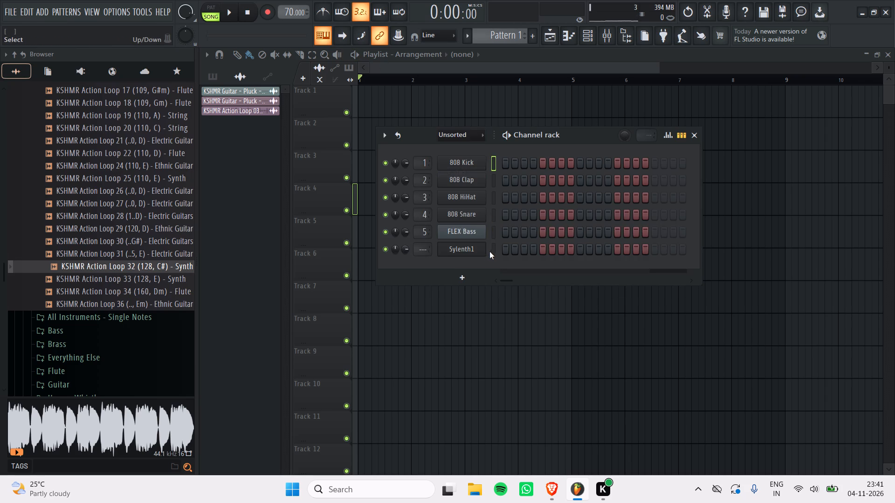
left_click(490, 252)
key("e")
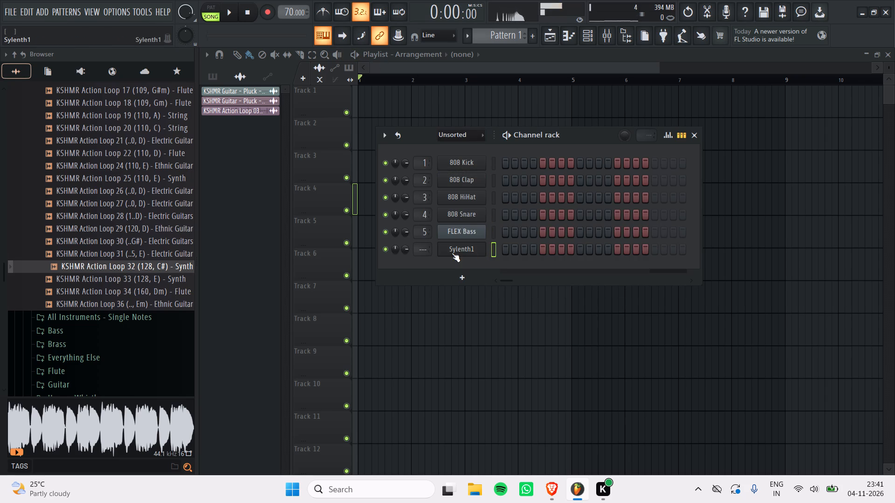
Raise the project tempo to 109 BPM.
left_click_drag(291, 14, 279, 421)
left_click_drag(291, 14, 284, 443)
key("e")
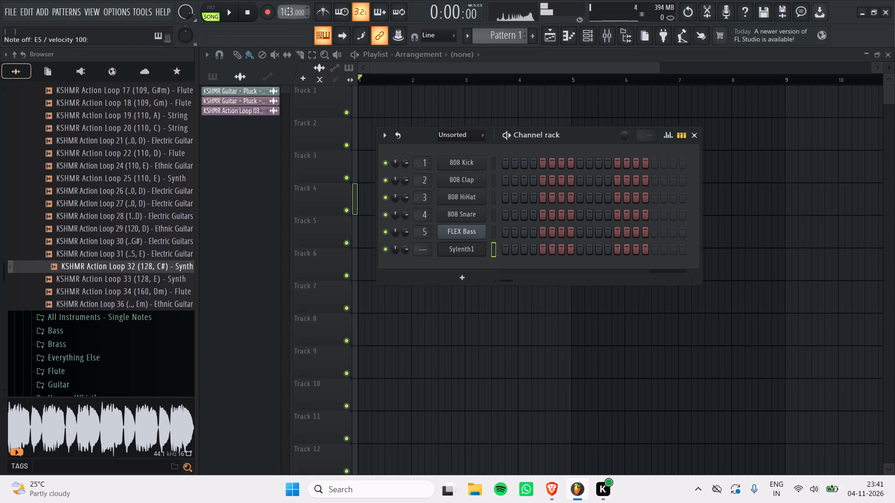
left_click_drag(289, 14, 289, 459)
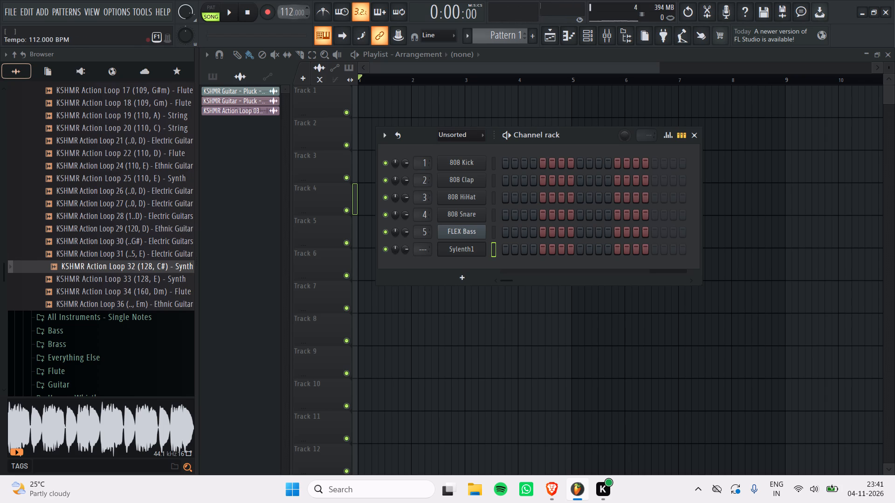
left_click_drag(289, 459, 289, 470)
Play a sustained E5 on the Sylenth1 channel to hear its sound at the new tempo.
key("e")
key("e")
key("e")
key("e")
key("e")
key("e")
key("e")
key("e")
key("e")
key("e")
key("e")
key("e")
key("e")
key("e")
key("e")
key("e")
key("e")
key("e")
key("e")
key("e")
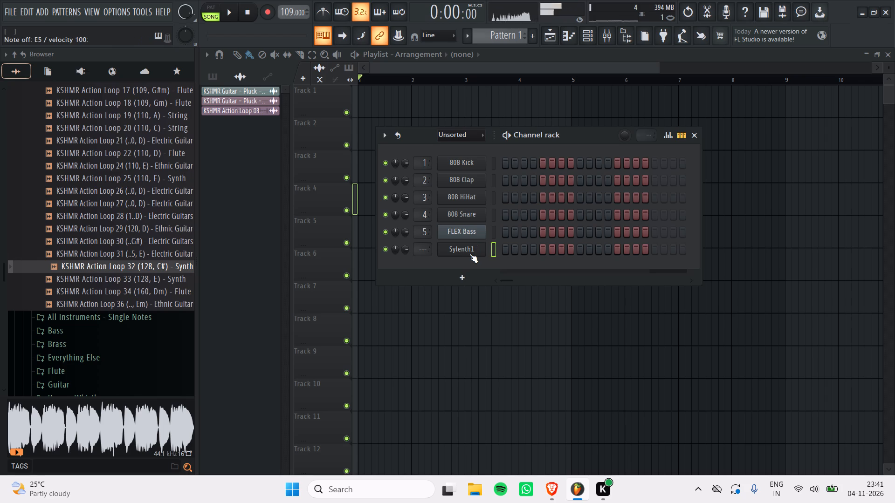
Open the Sylenth1 editor, switch to preset 002: ARP 303 Pulse, and hold E5 to hear it.
double_click(469, 254)
left_click(551, 240)
key("e")
key("e")
key("e")
key("e")
key("e")
key("e")
key("e")
key("e")
key("e")
key("e")
key("e")
key("e")
key("e")
key("e")
key("e")
key("e")
key("e")
key("e")
key("e")
key("e")
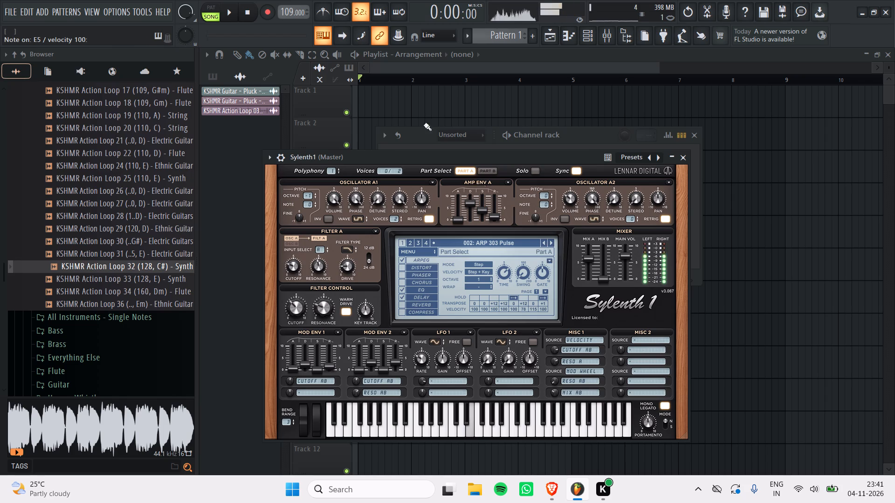
Hear ARP 303 Pulse on a held E5 against the metronome with playback running, and turn the metronome off.
left_click(325, 14)
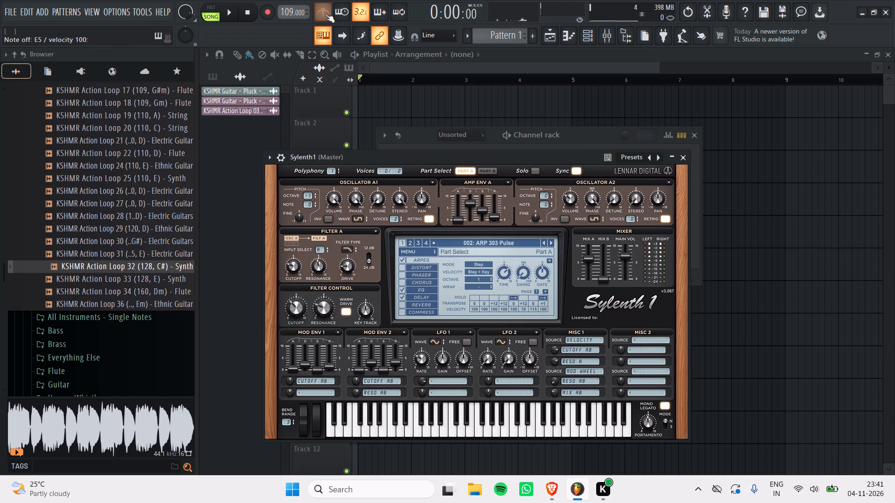
left_click(234, 15)
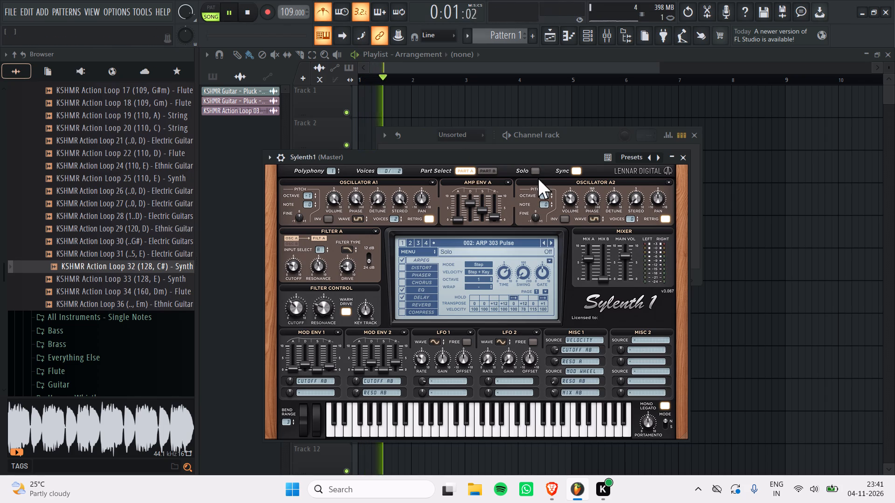
key("e")
key("e")
key("e")
key("e")
key("e")
key("e")
key("e")
key("e")
key("e")
key("e")
key("e")
key("e")
key("e")
key("e")
key("e")
key("e")
key("e")
key("e")
key("e")
key("e")
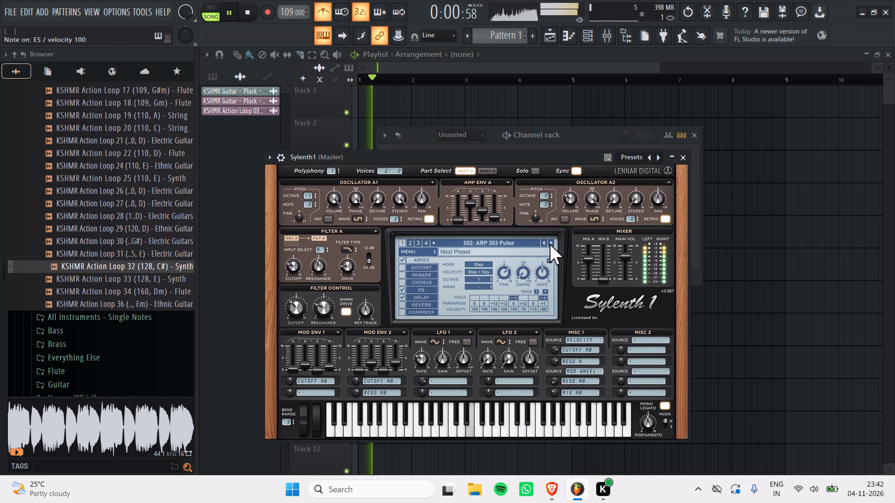
left_click(330, 7)
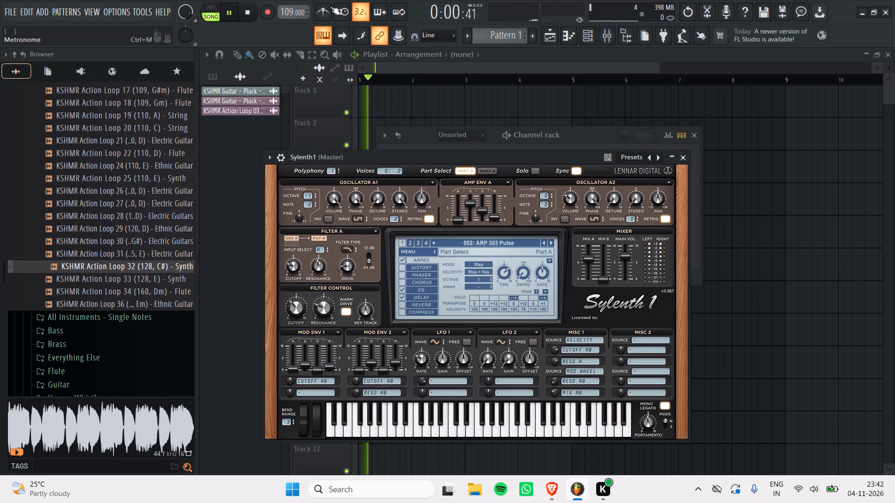
Switch Sylenth1 to preset 003: ARP 303 Drive and hold E5 to hear it.
left_click(552, 242)
key("e")
key("e")
key("e")
key("e")
key("e")
key("e")
key("e")
key("e")
key("e")
key("e")
key("e")
key("e")
key("e")
key("e")
key("e")
key("e")
key("e")
key("e")
key("e")
key("e")
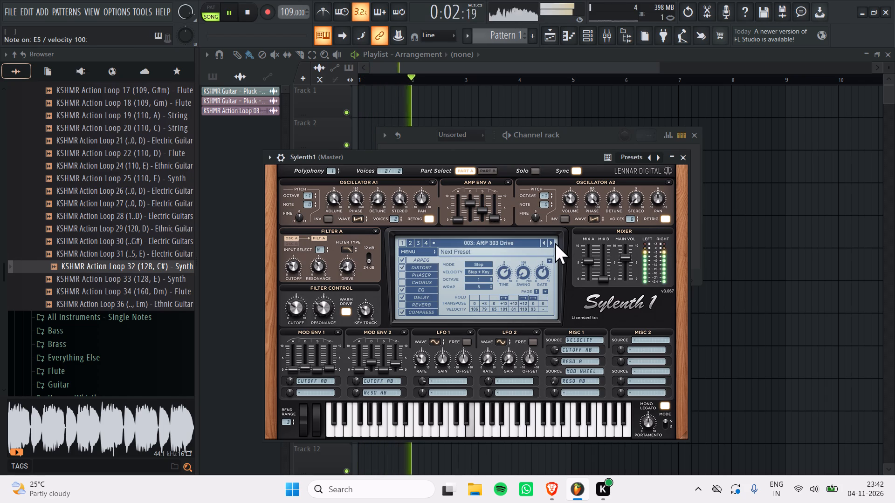
Switch Sylenth1 to preset 004: ARP Acid Overflow and hold E5 to hear it.
left_click(551, 243)
key("e")
key("e")
key("e")
key("e")
key("e")
key("e")
key("e")
key("e")
key("e")
key("e")
key("e")
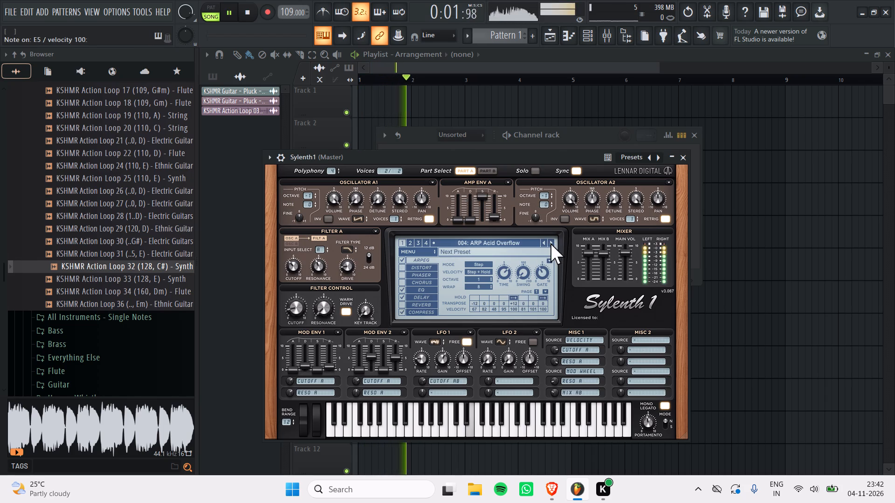
Switch Sylenth1 to preset 005: ARP Awesom-O and play E5 to hear it.
left_click(551, 243)
key("e")
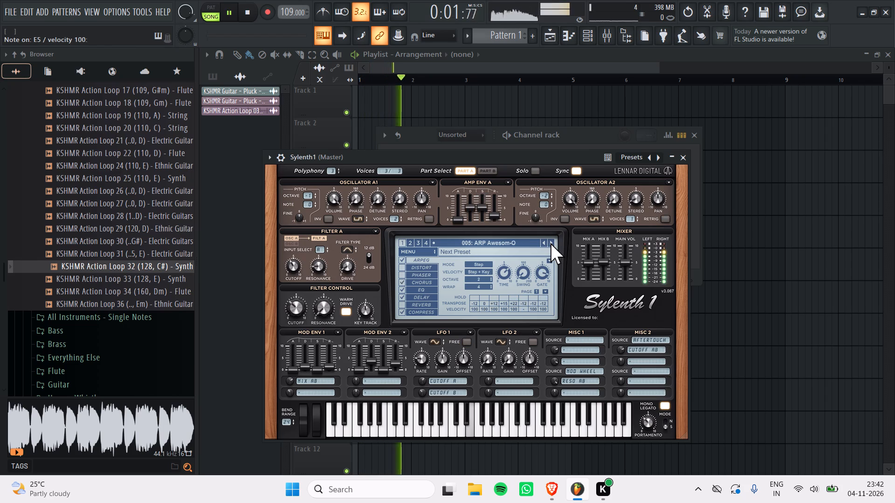
Switch Sylenth1 to preset 006: ARP ChordPad and hold E5 to hear it.
left_click(551, 243)
key("e")
key("e")
key("e")
key("e")
key("e")
key("e")
key("e")
key("e")
key("e")
key("e")
key("e")
key("e")
key("e")
key("e")
key("e")
key("e")
key("e")
key("e")
key("e")
key("e")
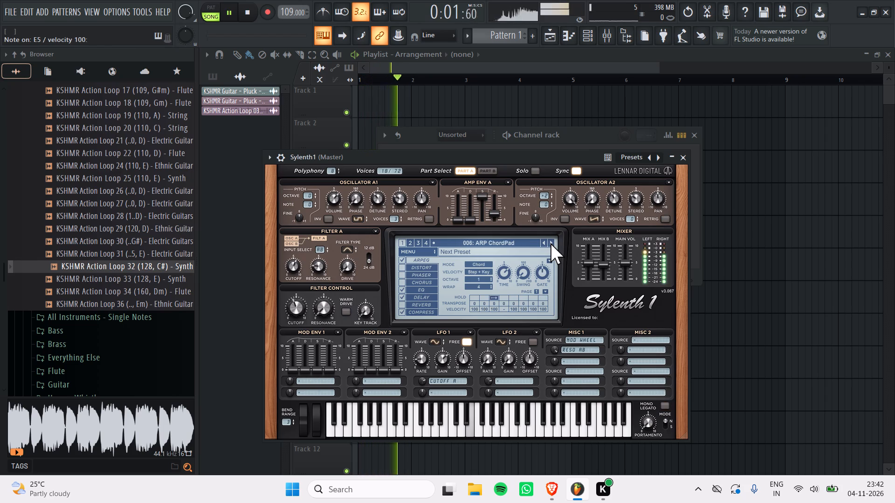
Try out note combinations between C5 and D#6 on the ARP ChordPad preset.
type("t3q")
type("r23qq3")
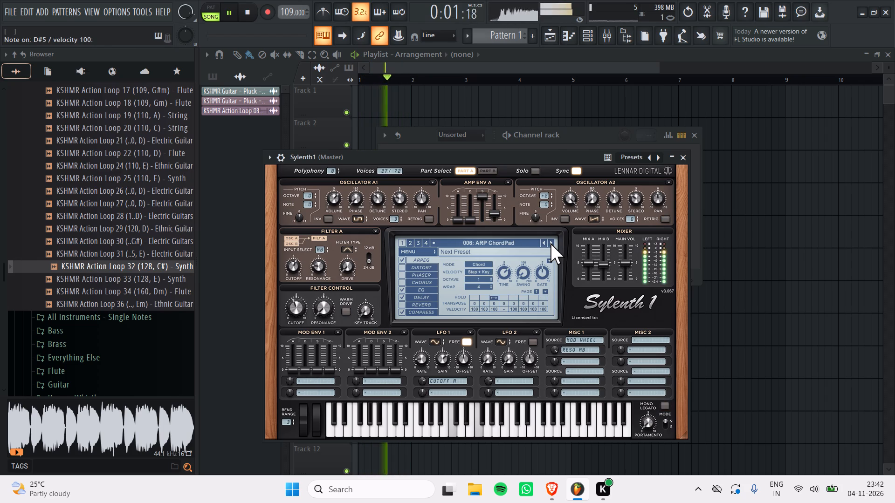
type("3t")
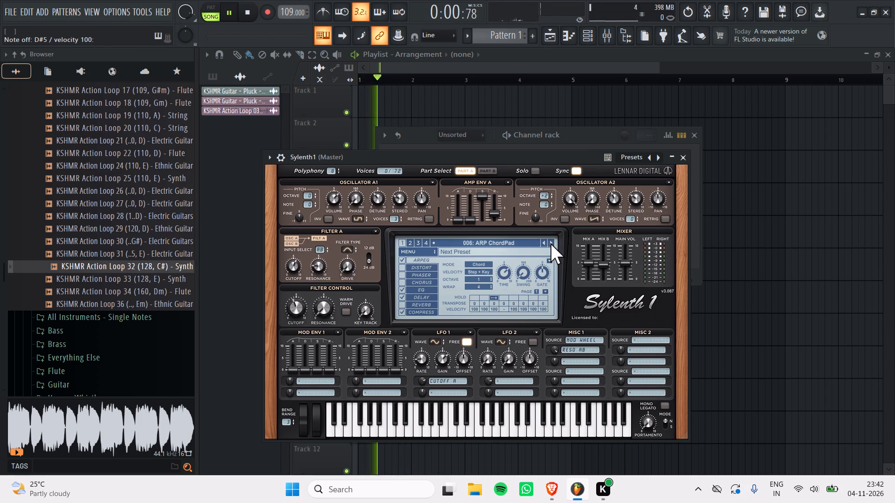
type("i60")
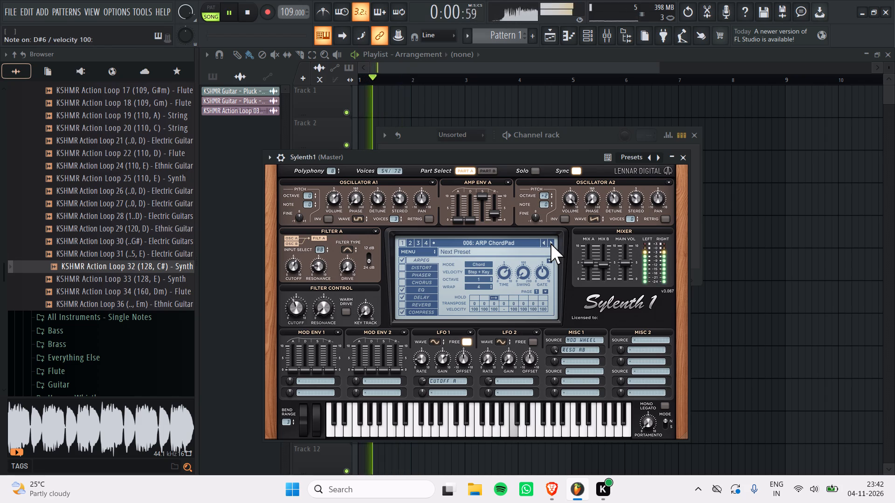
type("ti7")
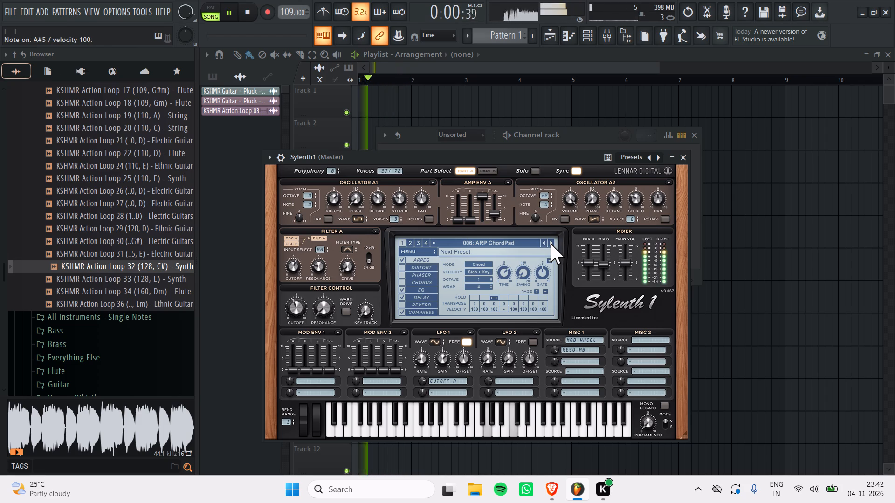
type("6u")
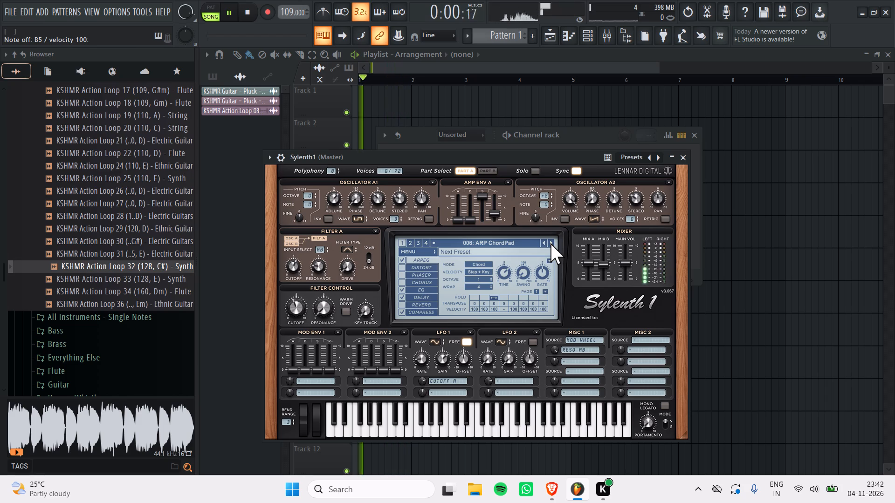
Play the C minor notes C5, D#5 and G5 together repeatedly on ARP ChordPad to hear the chord.
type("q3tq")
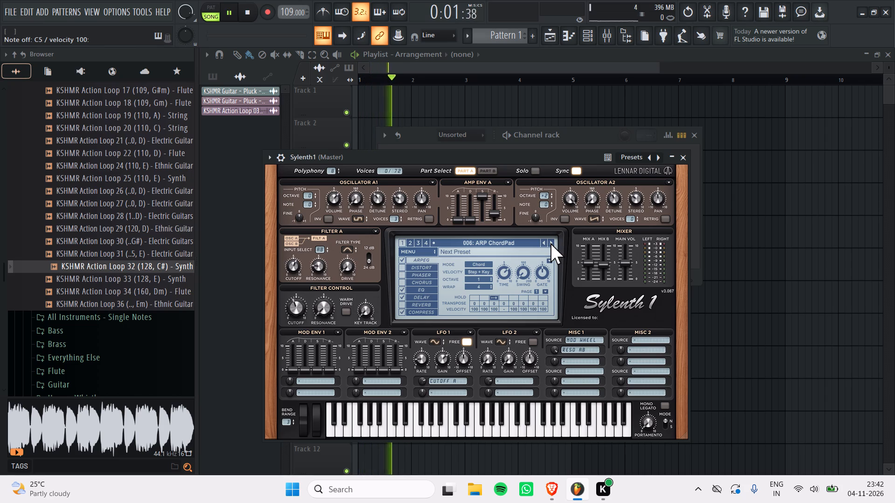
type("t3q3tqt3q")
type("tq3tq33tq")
Switch Sylenth1 to preset 007: ARP ClassicVA, play C5, D#5 and G5, and hold C5 to hear it.
left_click(551, 243)
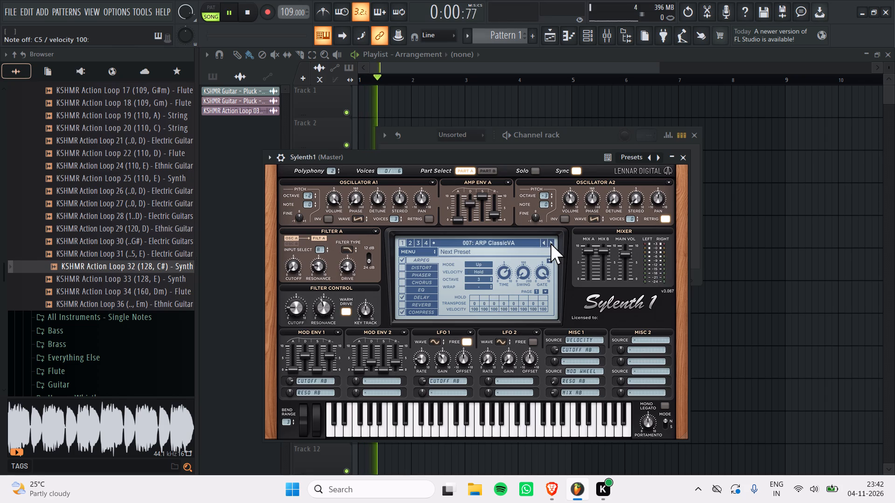
type("tq3")
key("q")
key("q")
key("q")
key("q")
key("q")
key("q")
key("q")
key("q")
key("q")
key("q")
key("q")
key("q")
key("q")
key("q")
key("q")
key("q")
key("q")
key("q")
key("q")
key("q")
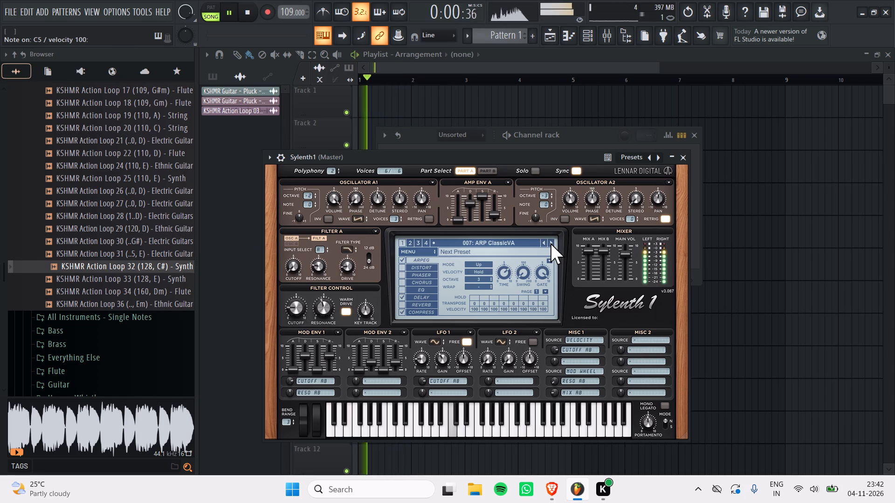
Hold the lower C4 on ARP ClassicVA to hear its arpeggio an octave down.
key("z")
key("z")
key("z")
key("z")
key("z")
key("z")
key("z")
key("z")
key("z")
key("z")
key("z")
key("z")
key("z")
key("z")
key("z")
key("z")
key("z")
key("z")
key("z")
key("z")
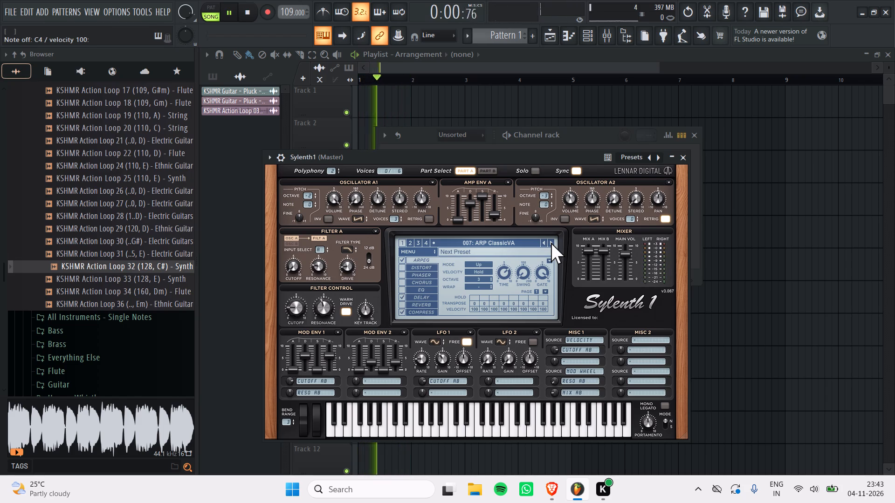
Set the global snap to 1/3 step.
left_click(437, 43)
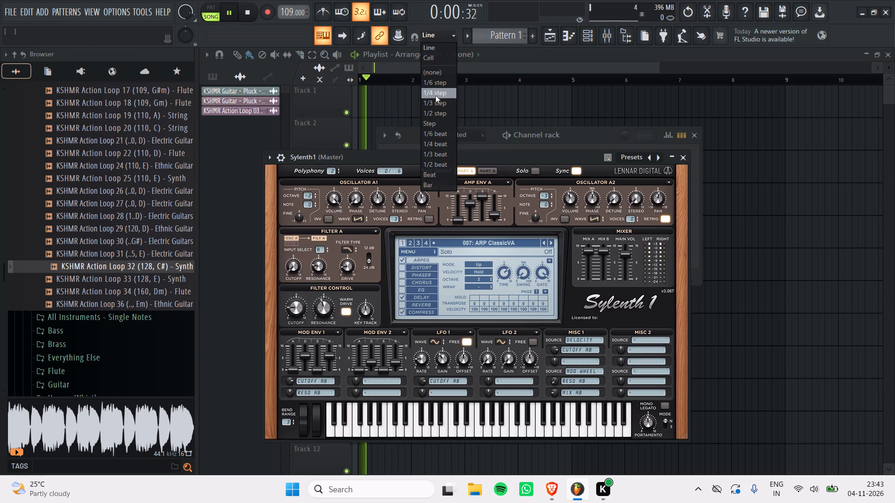
left_click(437, 105)
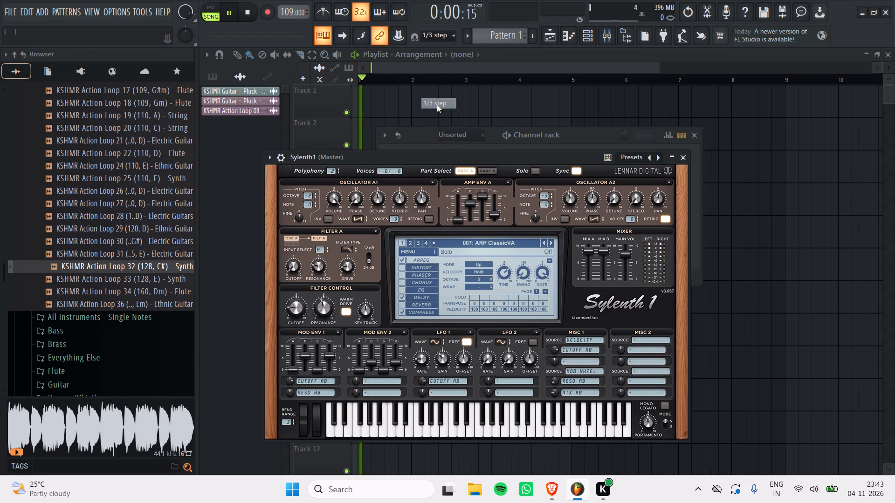
Hold C5 on ARP ClassicVA to hear the arpeggio with the new snap setting.
key("q")
key("q")
key("q")
key("q")
key("q")
key("q")
key("q")
key("q")
key("q")
key("q")
key("q")
key("q")
key("q")
key("q")
key("q")
key("q")
key("q")
key("q")
key("q")
key("q")
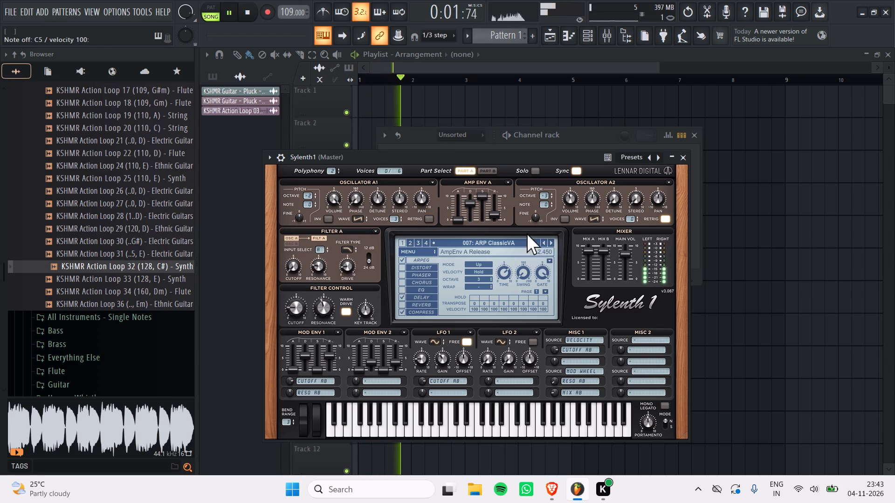
Go back to Sylenth1 preset 006: ARP ChordPad and hold C5 to hear it.
left_click(543, 245)
key("q")
key("q")
key("q")
key("q")
key("q")
key("q")
key("q")
key("q")
key("q")
key("q")
key("q")
key("q")
key("q")
key("q")
key("q")
key("q")
key("q")
key("q")
key("q")
key("q")
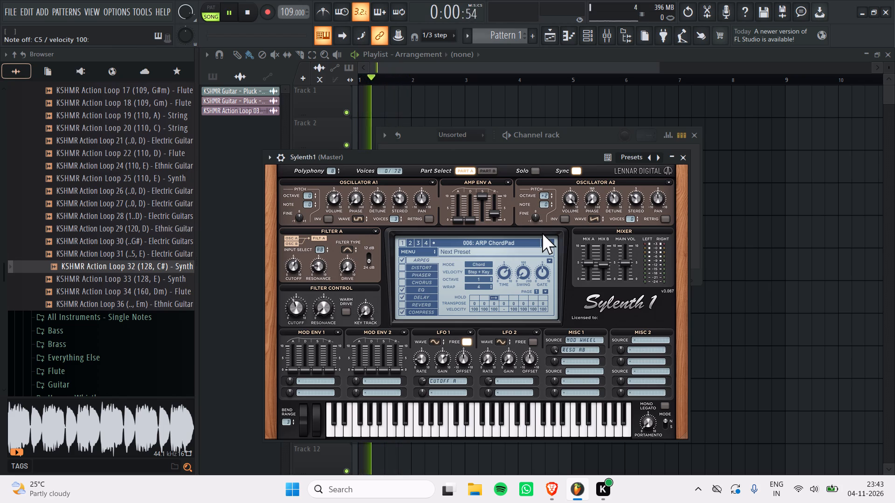
Go back to Sylenth1 preset 005: ARP Awesom-O and hold C5 to hear it.
left_click(545, 245)
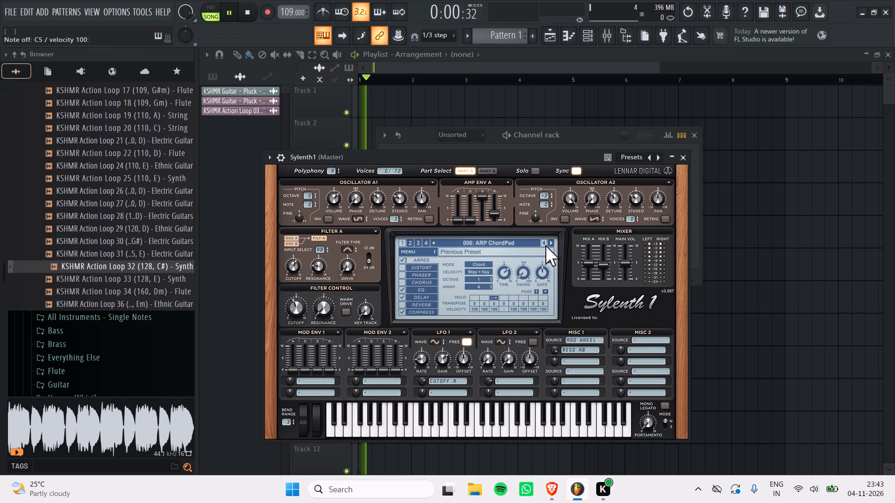
key("q")
key("q")
key("q")
key("q")
key("q")
key("q")
key("q")
key("q")
key("q")
key("q")
key("q")
key("q")
key("q")
key("q")
key("q")
key("q")
key("q")
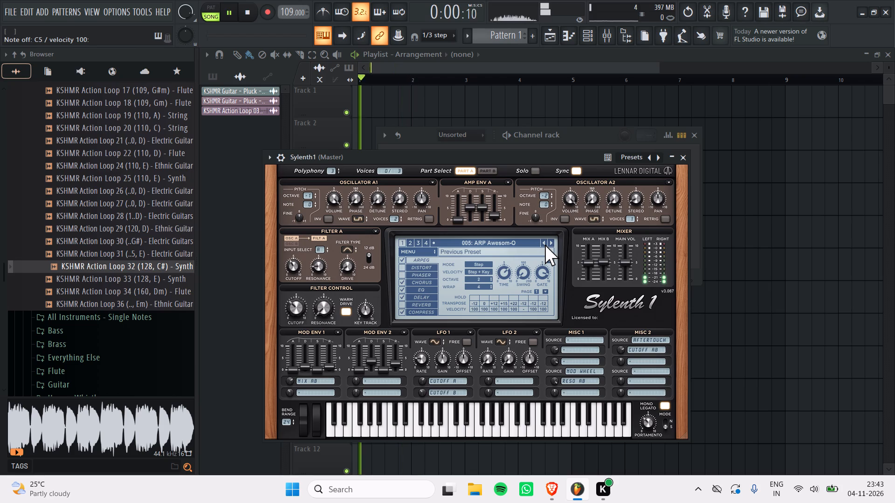
Go back to Sylenth1 preset 004: ARP Acid Overflow and hold C5 to hear it.
left_click(545, 245)
key("q")
key("q")
key("q")
key("q")
key("q")
key("q")
key("q")
key("q")
key("q")
key("q")
key("q")
key("q")
key("q")
key("q")
key("q")
key("q")
key("q")
key("q")
key("q")
key("q")
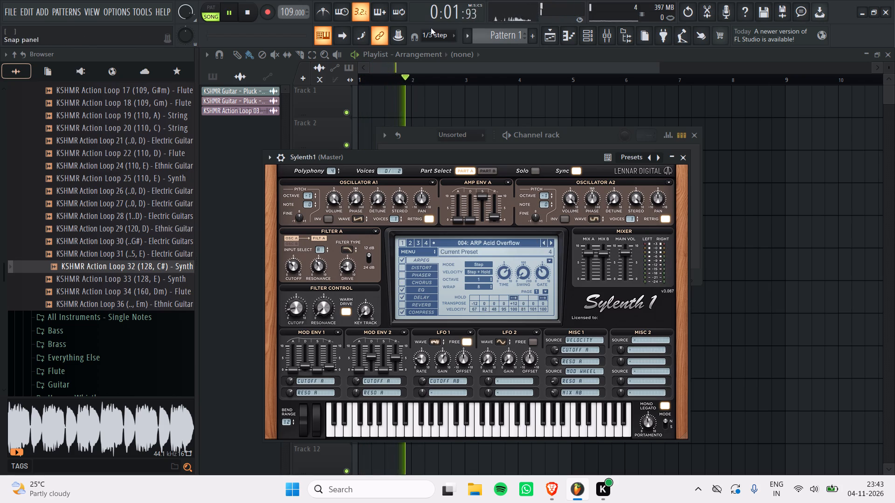
Set the global snap to 1/4 step.
left_click_drag(433, 32, 438, 93)
left_click(438, 93)
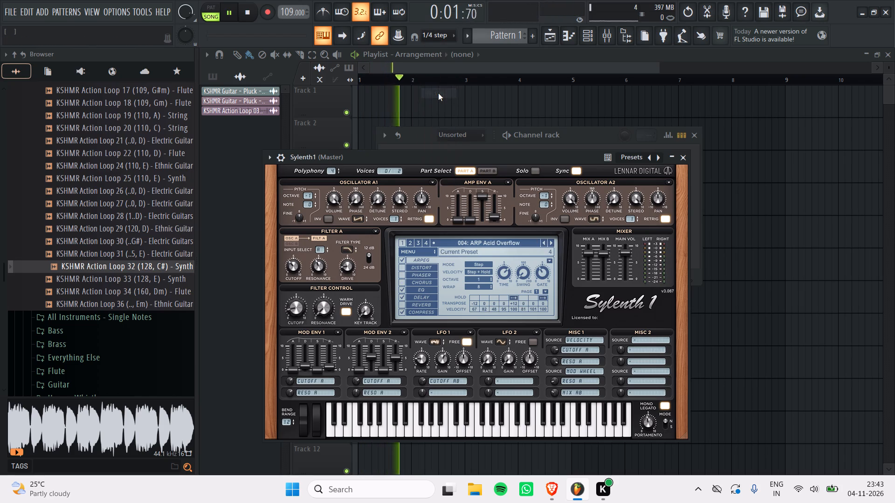
Hold C5 on ARP Acid Overflow to hear the arpeggio with the new snap setting.
key("q")
key("q")
key("q")
key("q")
key("q")
key("q")
key("q")
key("q")
key("q")
key("q")
key("q")
key("q")
key("q")
key("q")
key("q")
key("q")
key("q")
key("q")
key("q")
key("q")
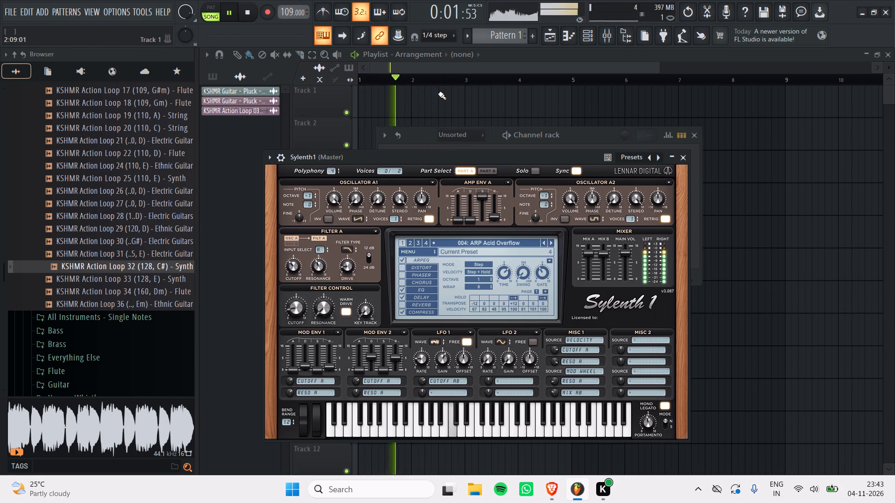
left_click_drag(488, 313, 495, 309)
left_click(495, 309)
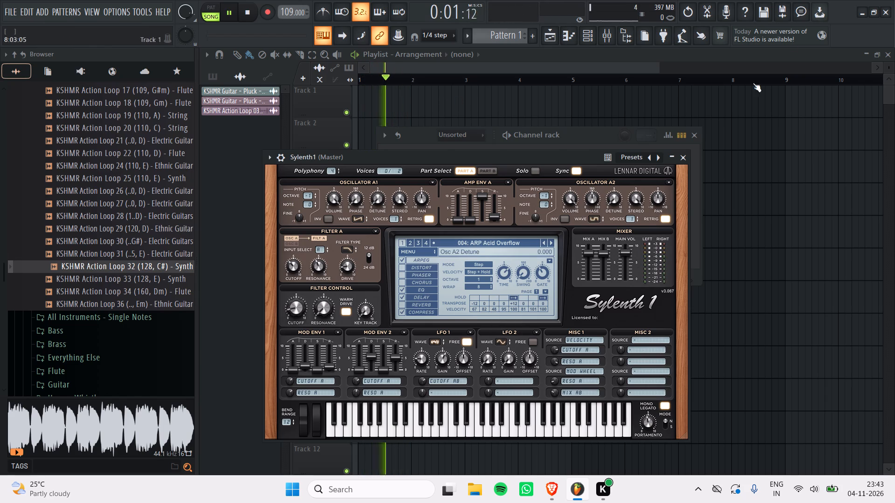
Close the application from the untitled project.
left_click(891, 15)
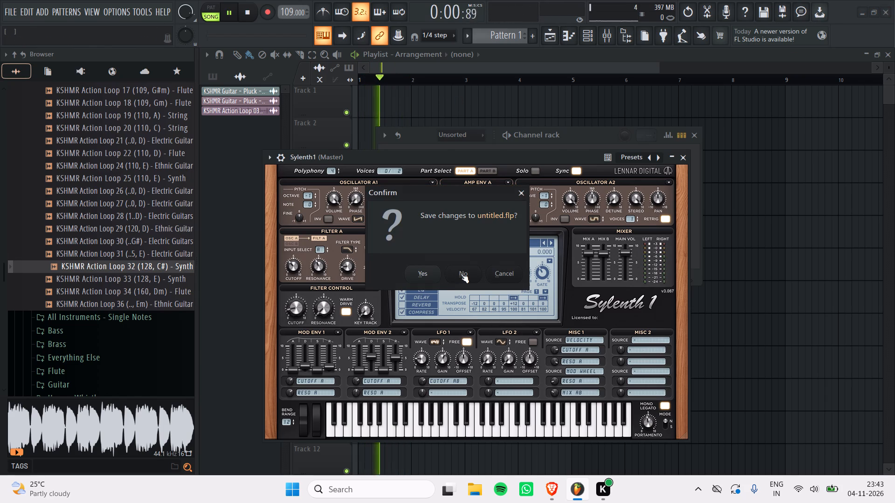